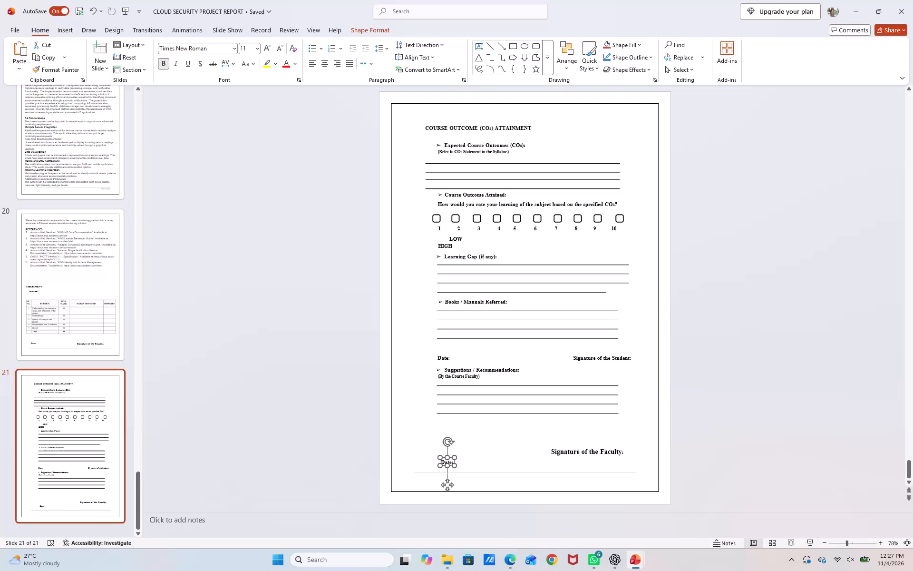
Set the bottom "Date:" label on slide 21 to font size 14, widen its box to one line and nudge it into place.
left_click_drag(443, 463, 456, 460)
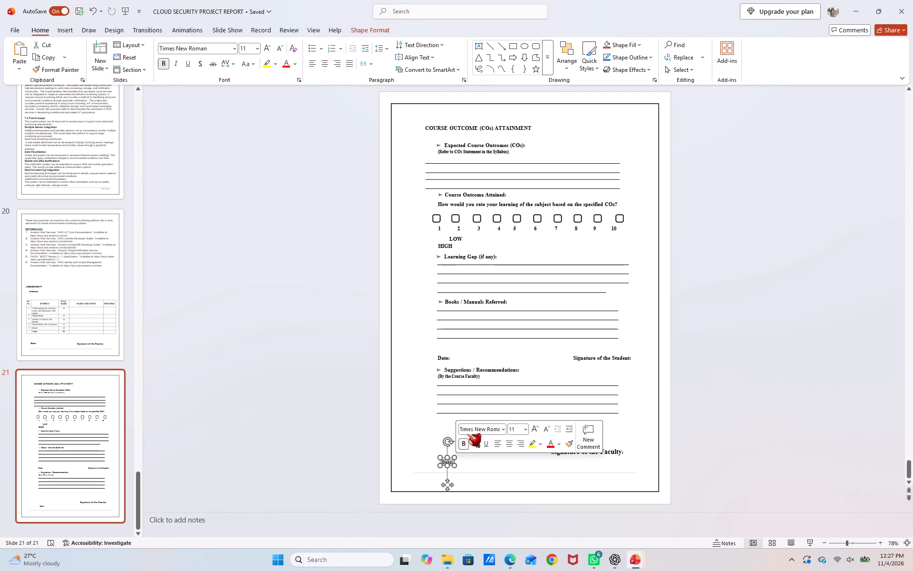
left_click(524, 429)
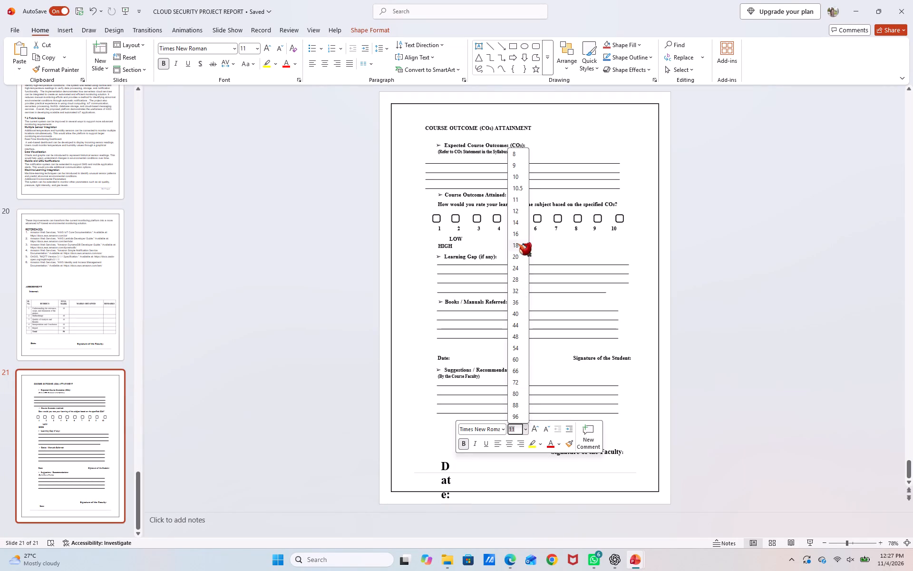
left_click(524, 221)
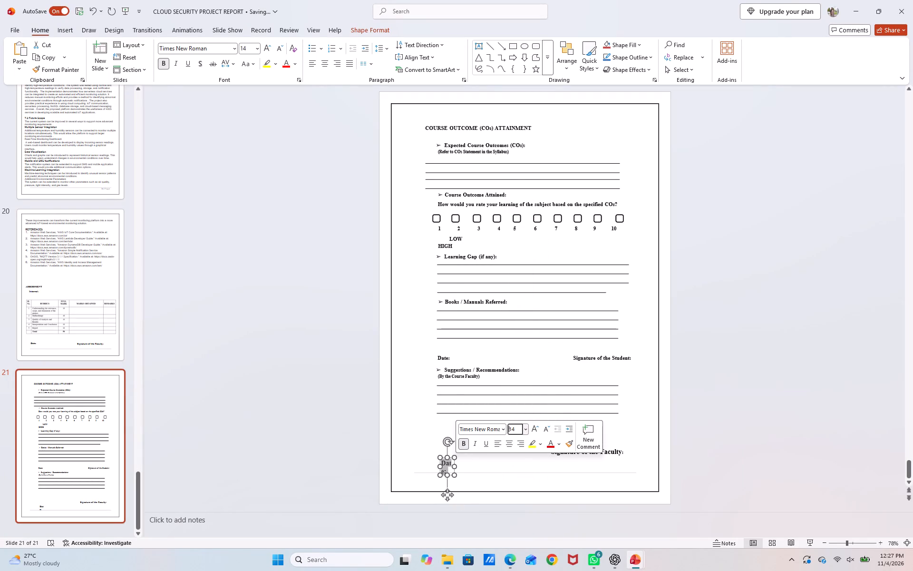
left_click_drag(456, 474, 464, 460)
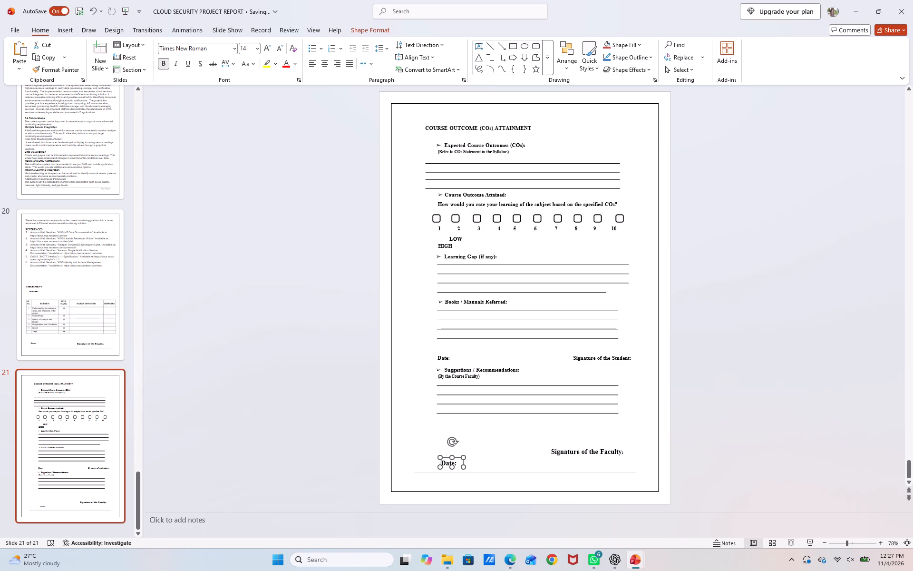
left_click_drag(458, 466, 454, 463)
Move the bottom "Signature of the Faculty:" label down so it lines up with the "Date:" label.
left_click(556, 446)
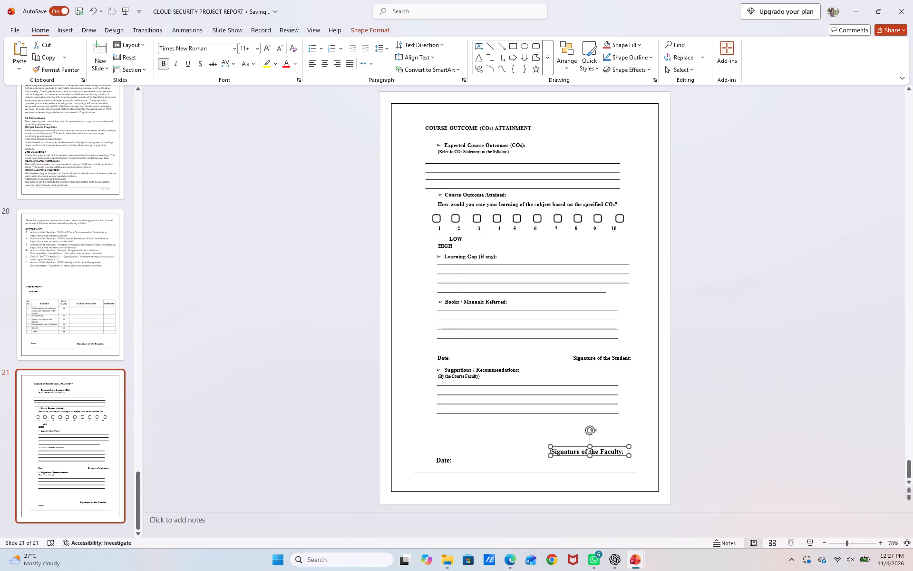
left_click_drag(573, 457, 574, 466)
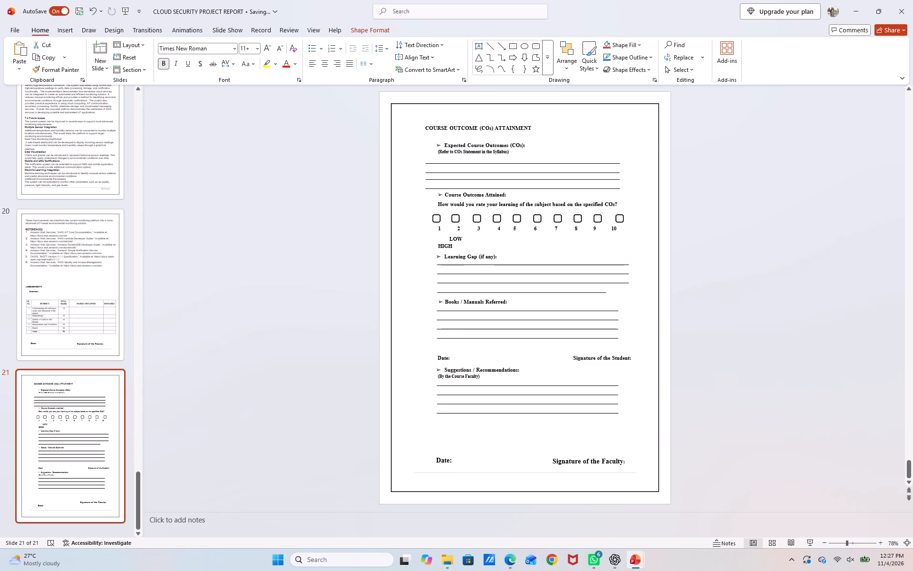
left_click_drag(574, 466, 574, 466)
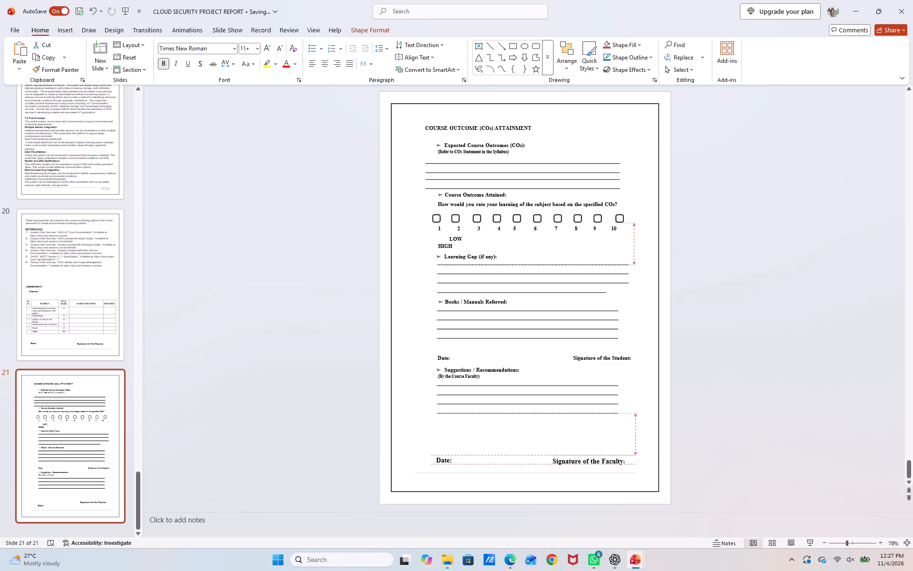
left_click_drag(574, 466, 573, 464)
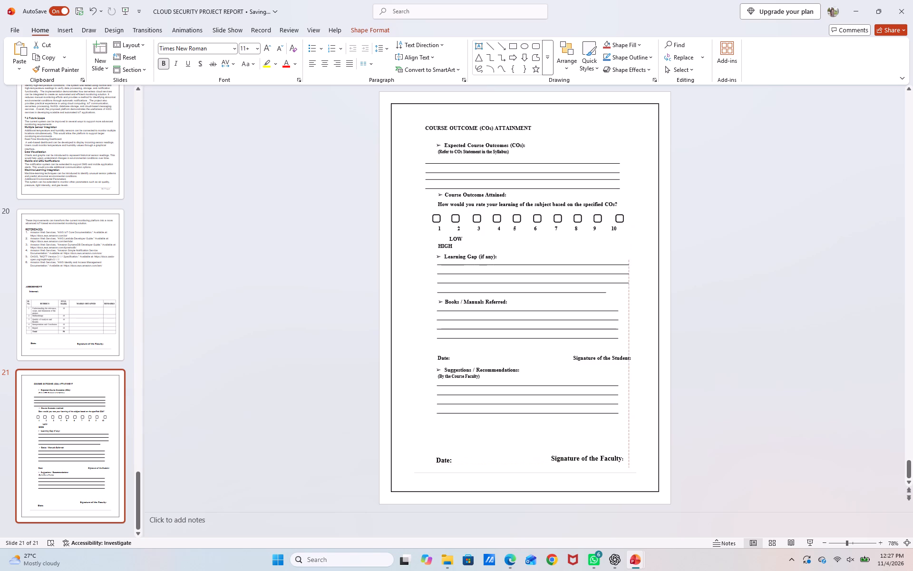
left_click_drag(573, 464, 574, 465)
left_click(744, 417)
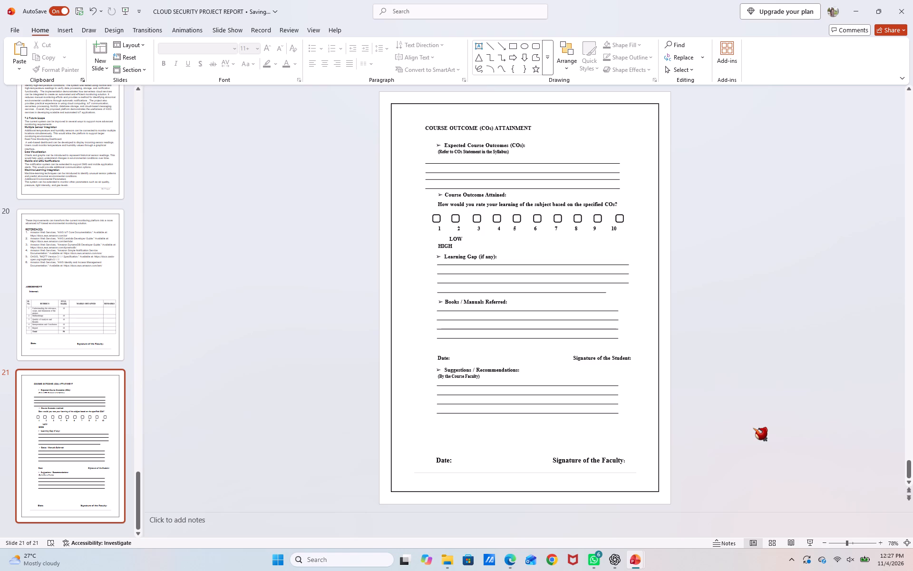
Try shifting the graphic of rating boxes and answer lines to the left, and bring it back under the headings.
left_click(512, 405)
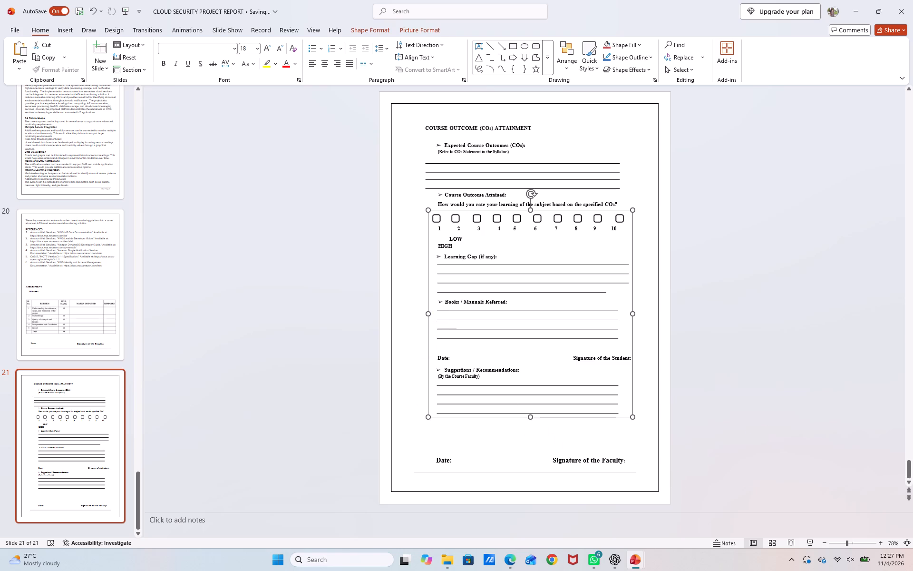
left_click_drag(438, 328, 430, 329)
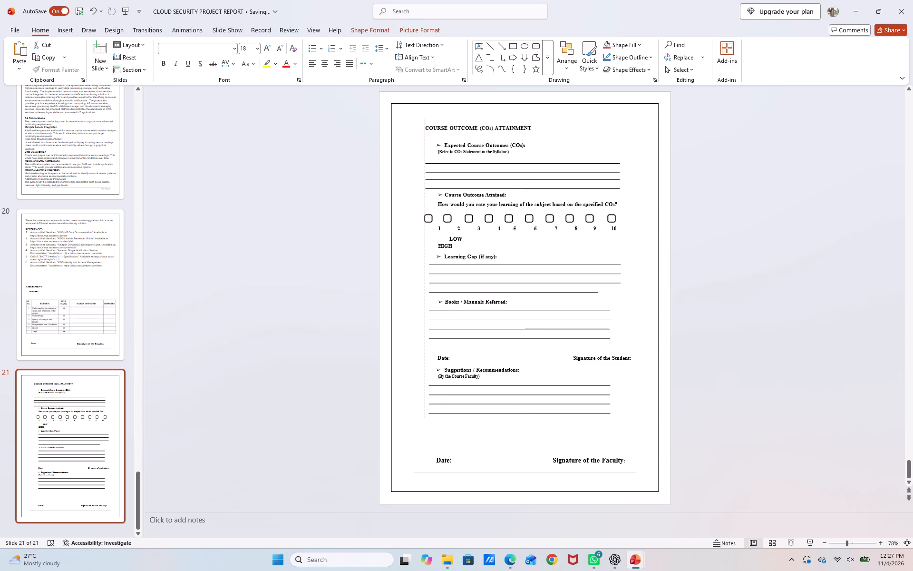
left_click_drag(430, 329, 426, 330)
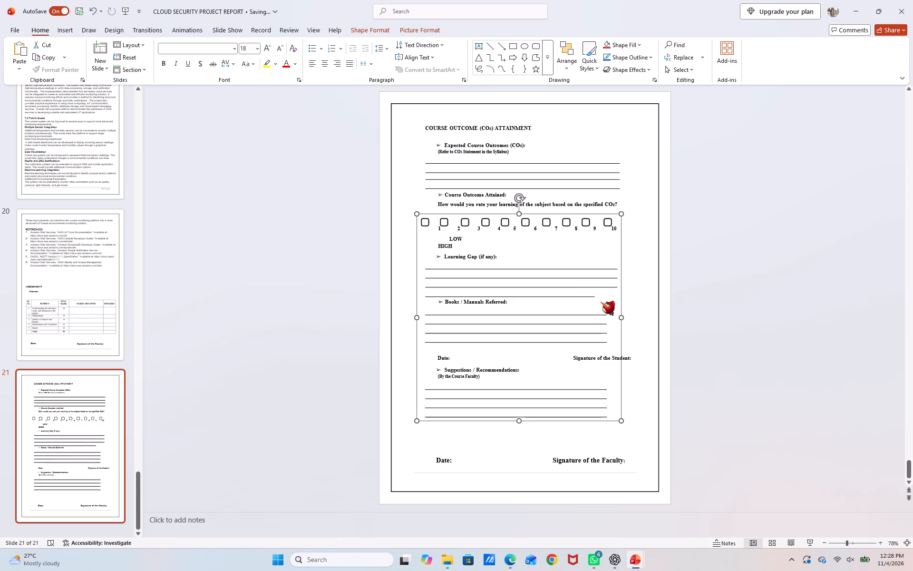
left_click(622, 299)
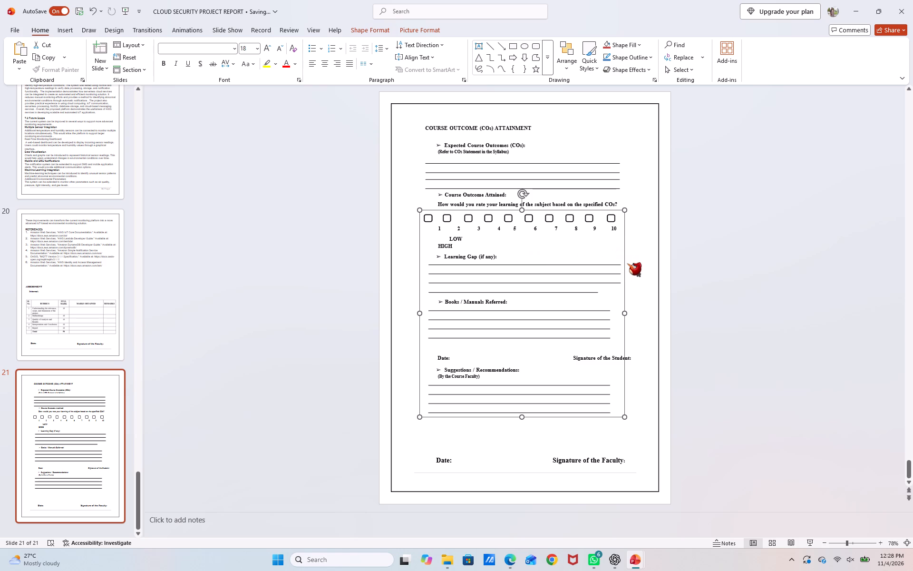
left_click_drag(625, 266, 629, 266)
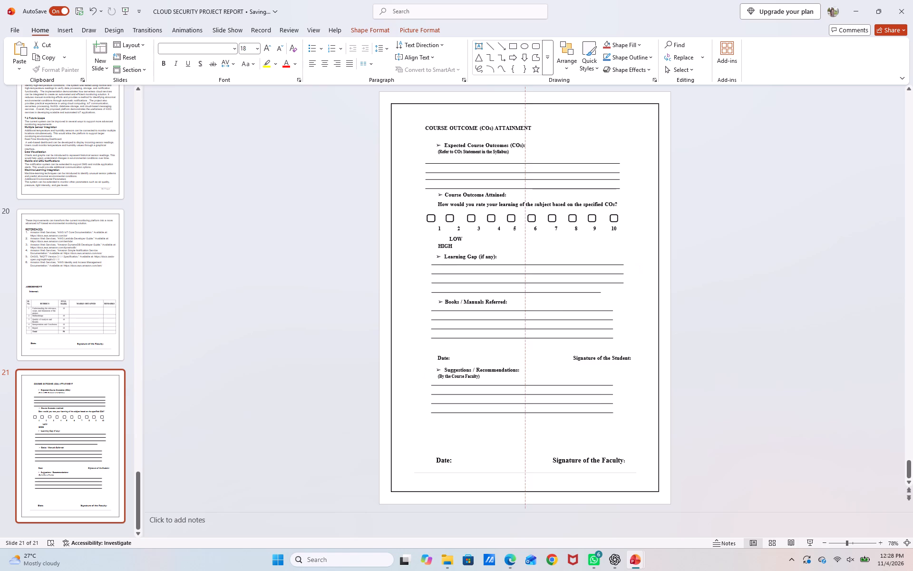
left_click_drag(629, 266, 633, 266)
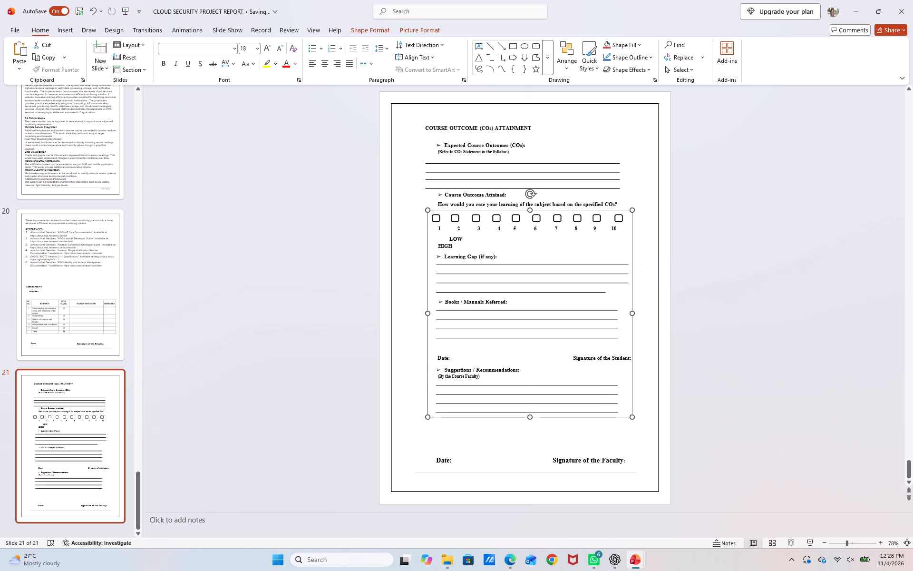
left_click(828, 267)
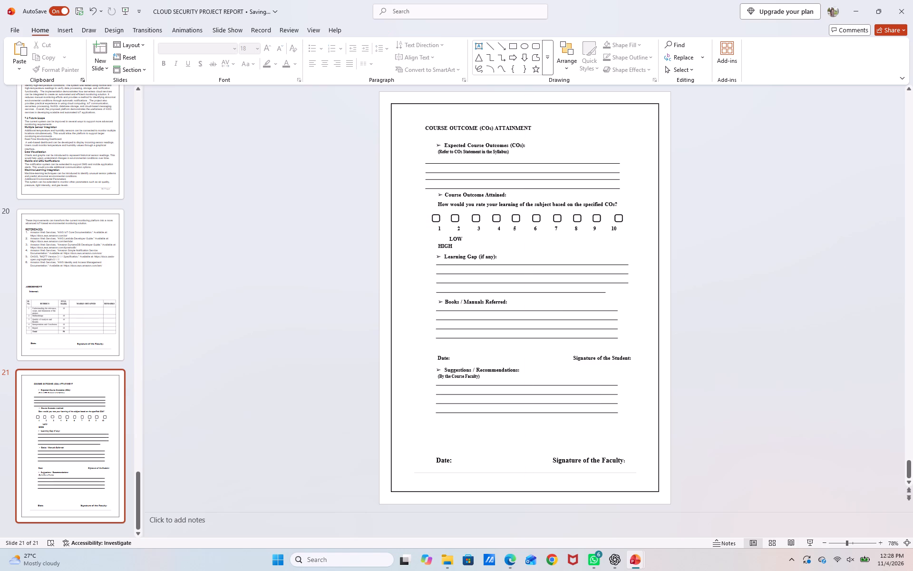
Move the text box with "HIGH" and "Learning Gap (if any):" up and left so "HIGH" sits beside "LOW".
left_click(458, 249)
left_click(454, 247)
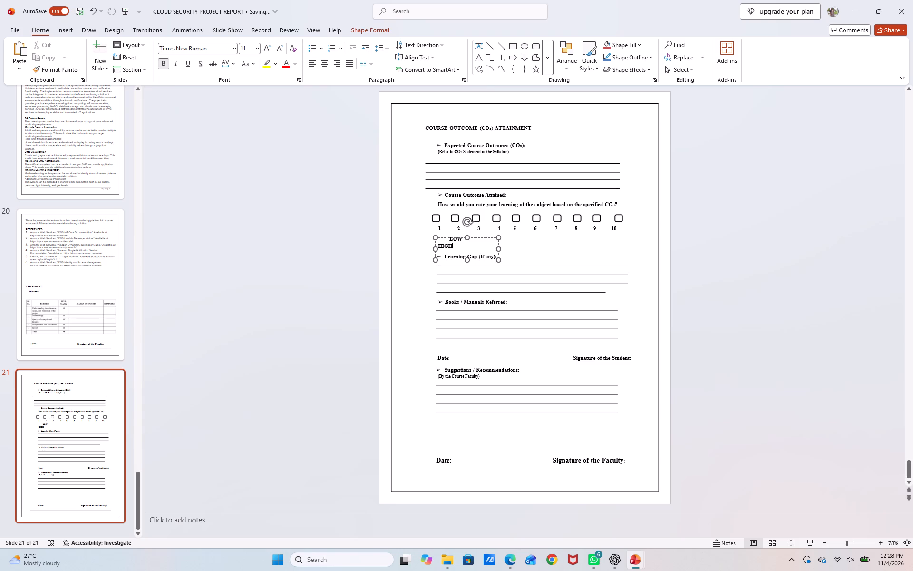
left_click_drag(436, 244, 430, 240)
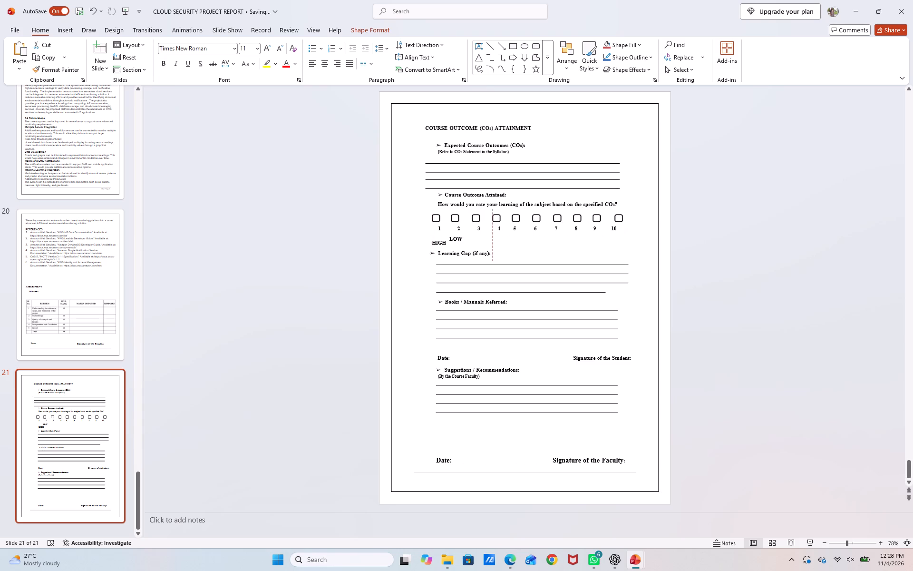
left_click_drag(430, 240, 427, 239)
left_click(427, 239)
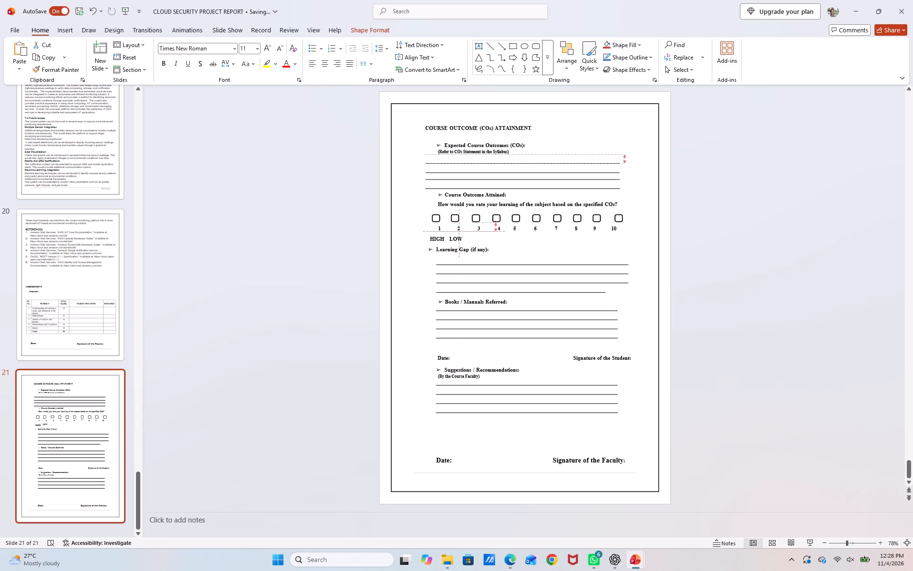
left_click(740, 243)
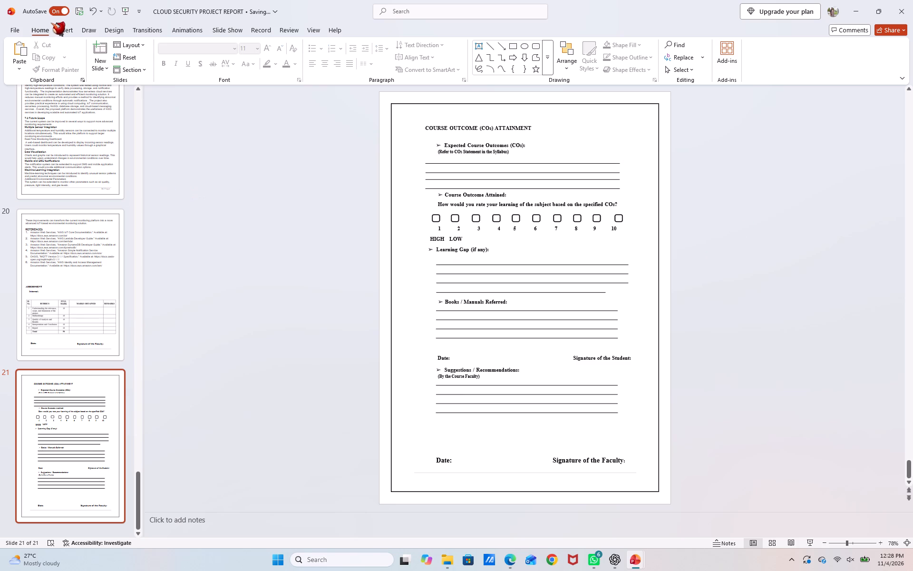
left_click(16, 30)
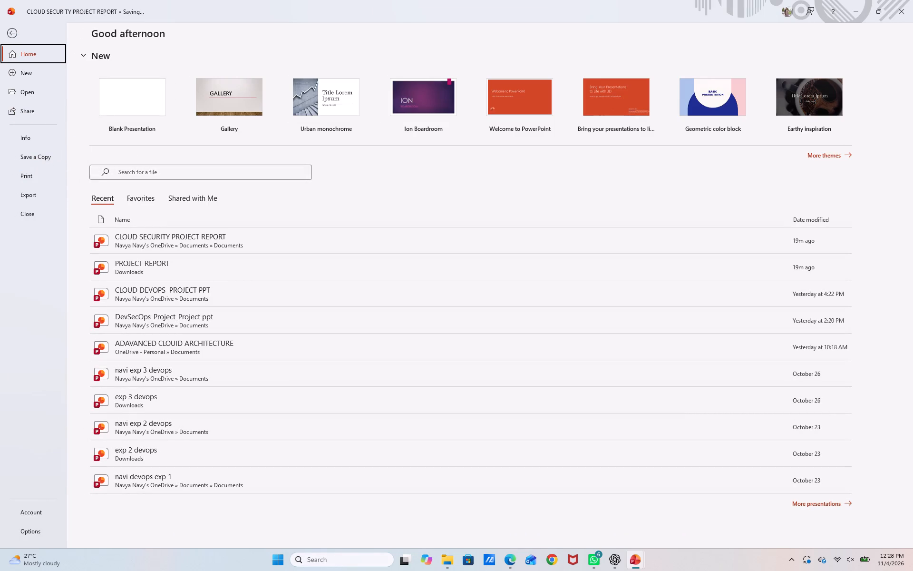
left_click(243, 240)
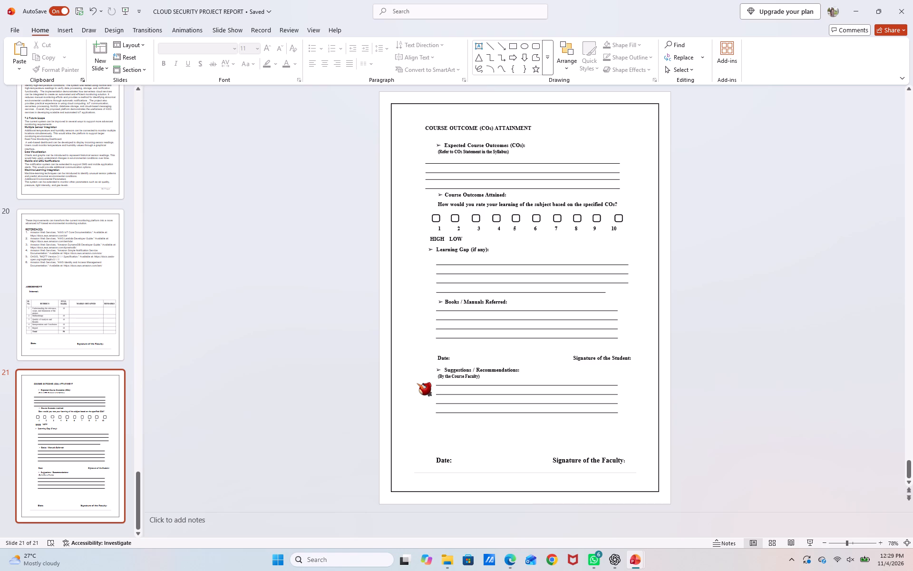
Delete slide 21, the Course Outcome (COs) Attainment page, from the presentation.
key("Delete")
left_click(116, 447)
key("BackSpace")
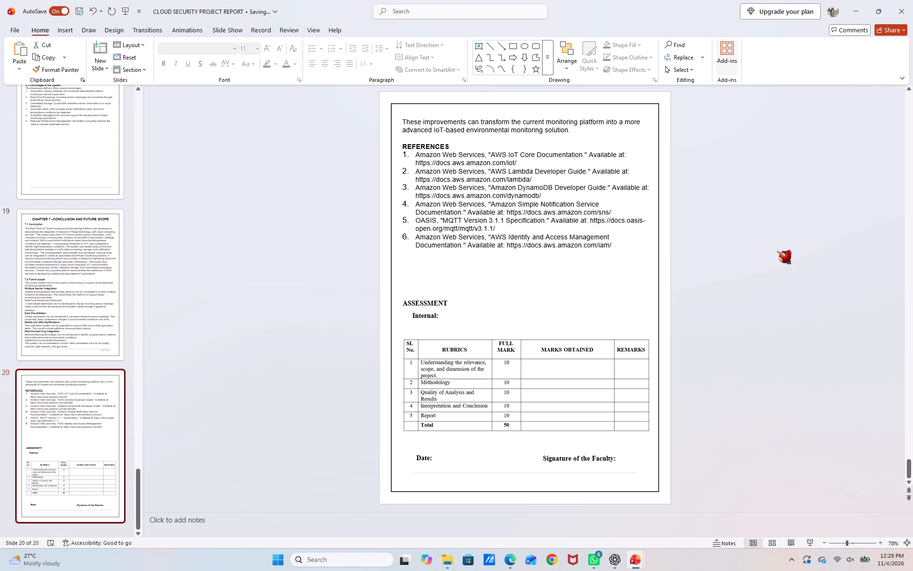
Review the project report's cover page and the Bonafide Certificate slide.
scroll(116, 269, "up", 12)
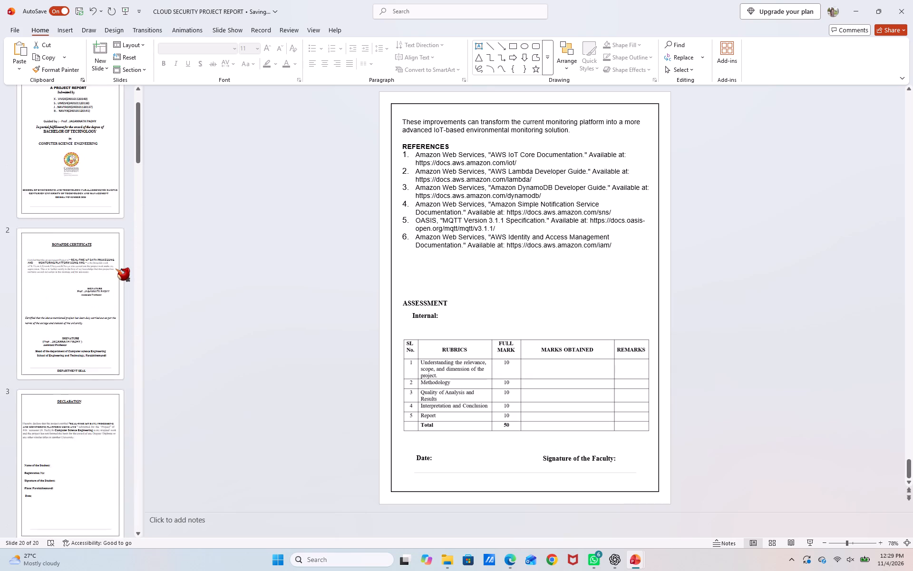
scroll(116, 269, "up", 3)
left_click(81, 161)
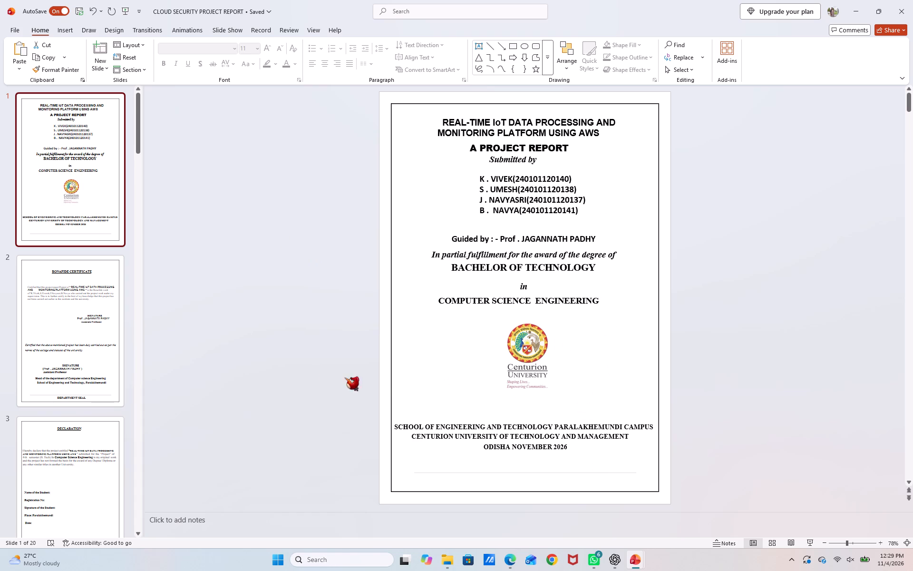
left_click(114, 315)
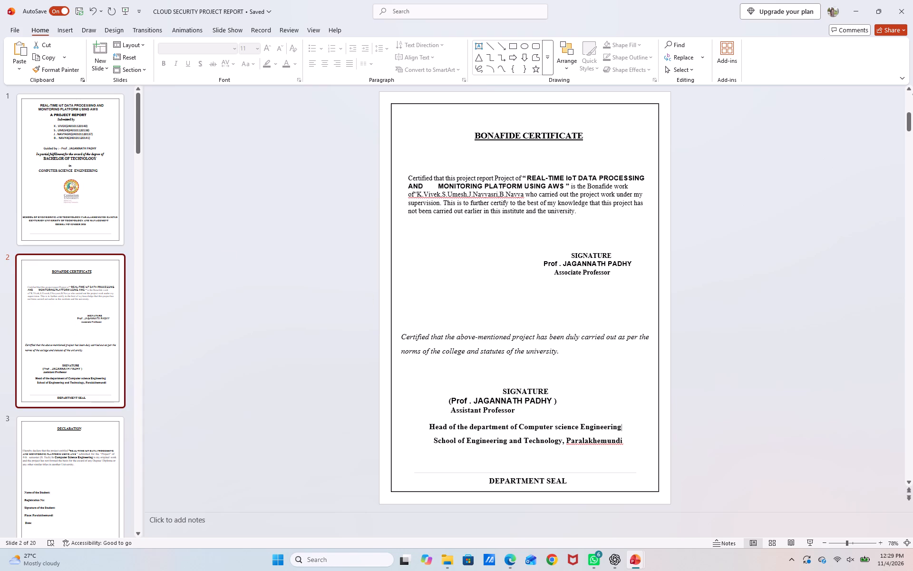
Close the CLOUD SECURITY PROJECT REPORT and PROJECT REPORT presentations, discarding the unsaved changes to PROJECT REPORT.
left_click(912, 13)
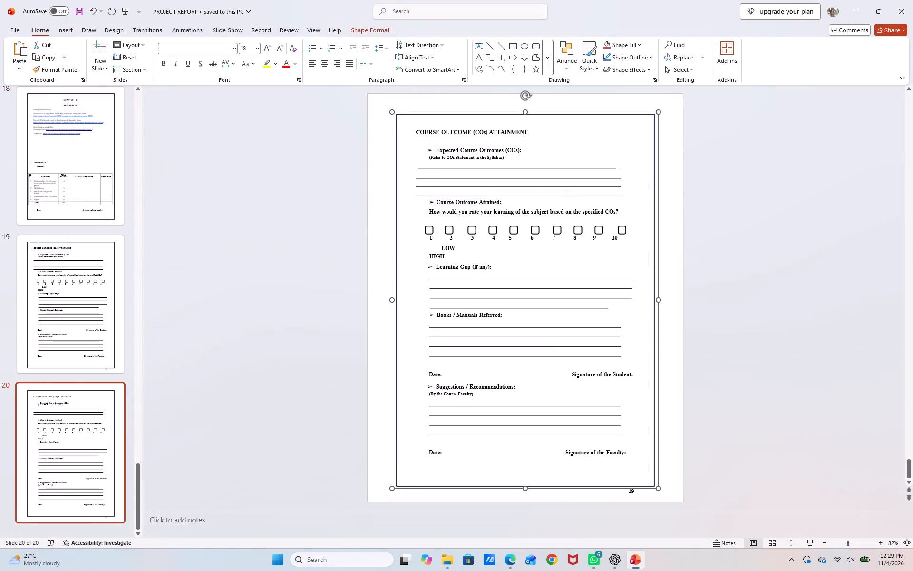
left_click(893, 5)
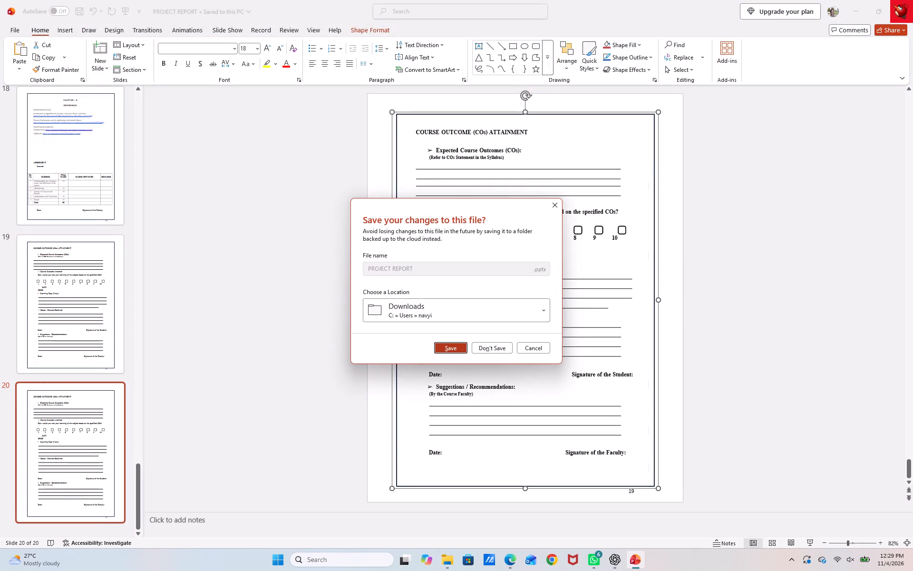
left_click(484, 346)
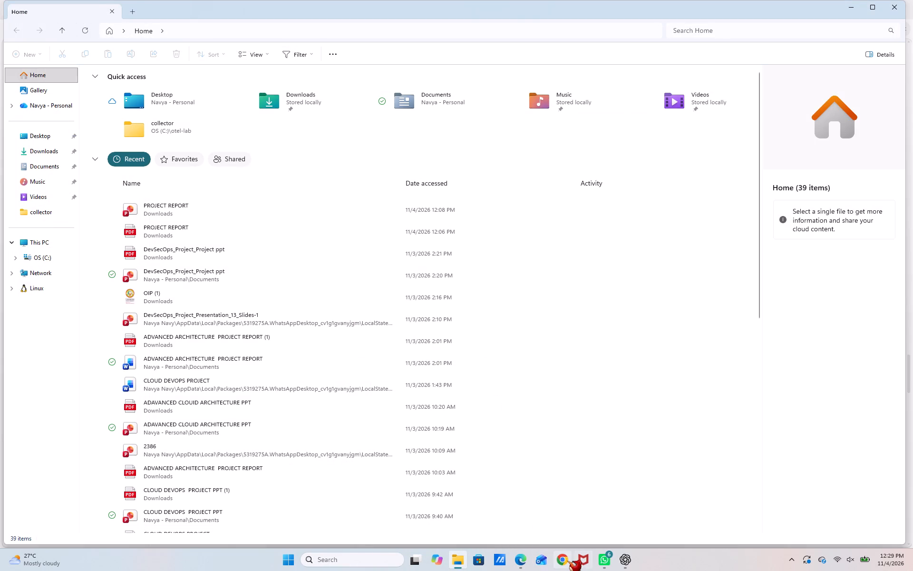
In Chrome, using the profile with a photo, search for "i love pdf" and open the iLovePDF home page.
left_click(566, 561)
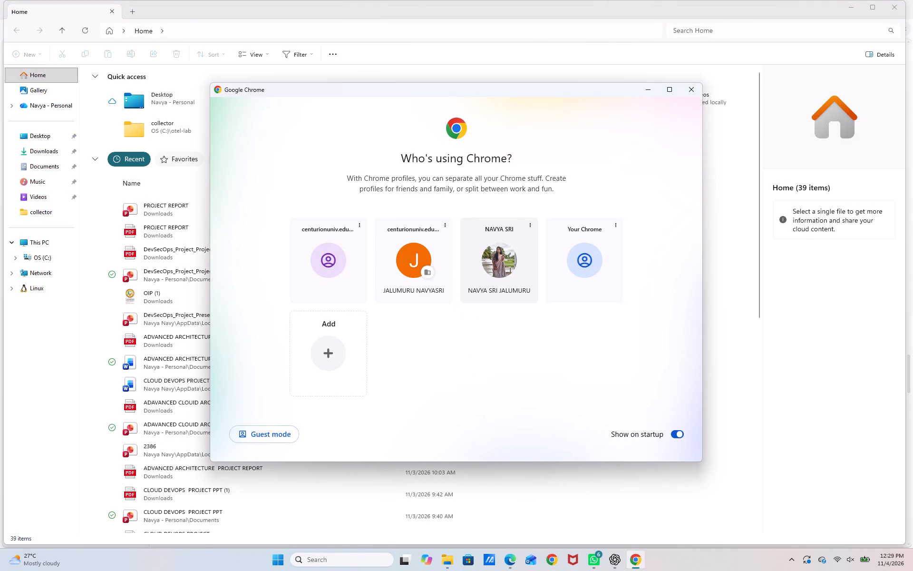
left_click(485, 280)
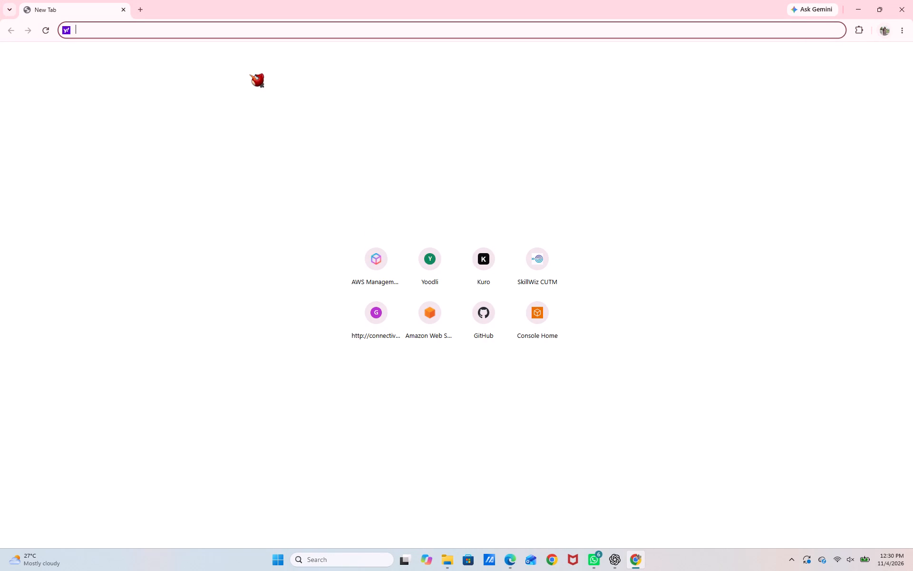
type("I LOVE")
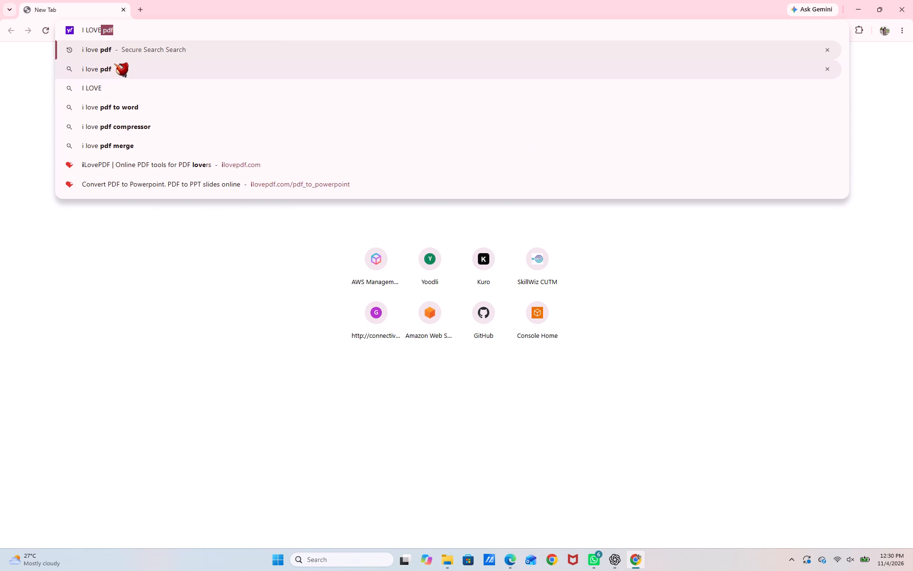
double_click(114, 64)
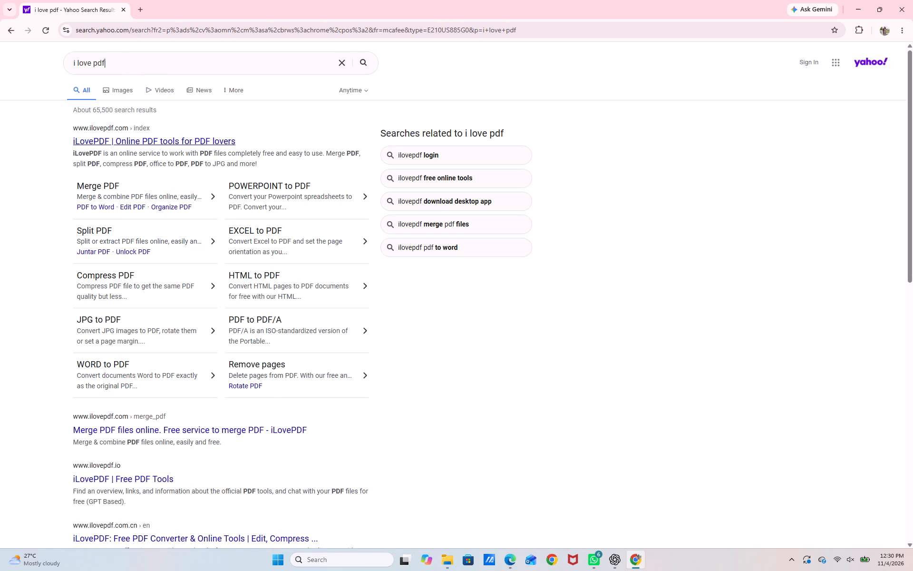
double_click(104, 137)
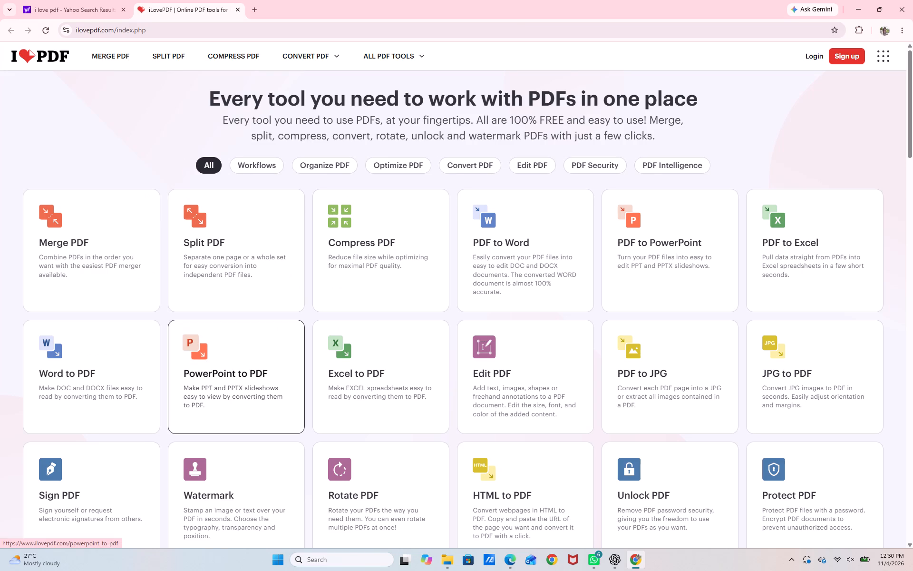
Convert the CLOUD SECURITY PROJECT REPORT presentation with iLovePDF's PowerPoint to PDF tool, and close the browser.
double_click(248, 367)
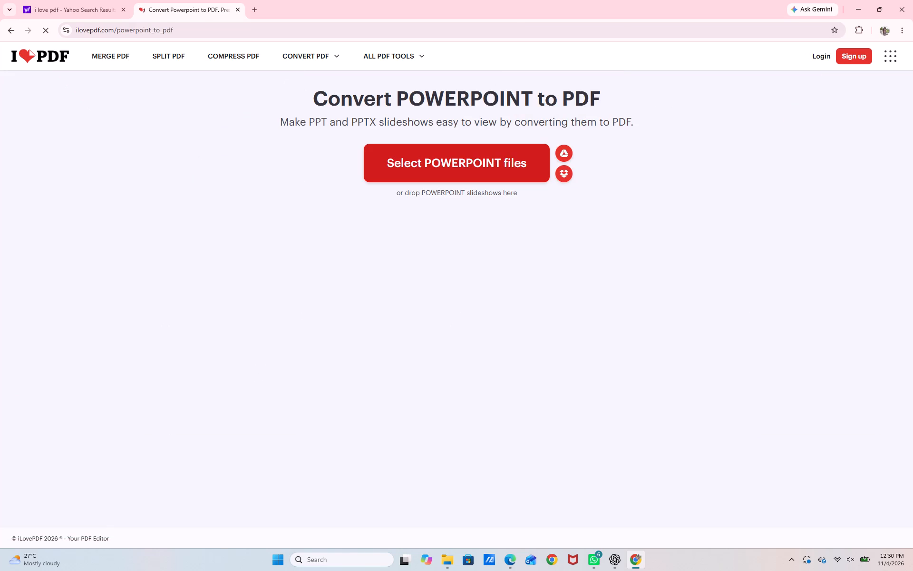
double_click(409, 166)
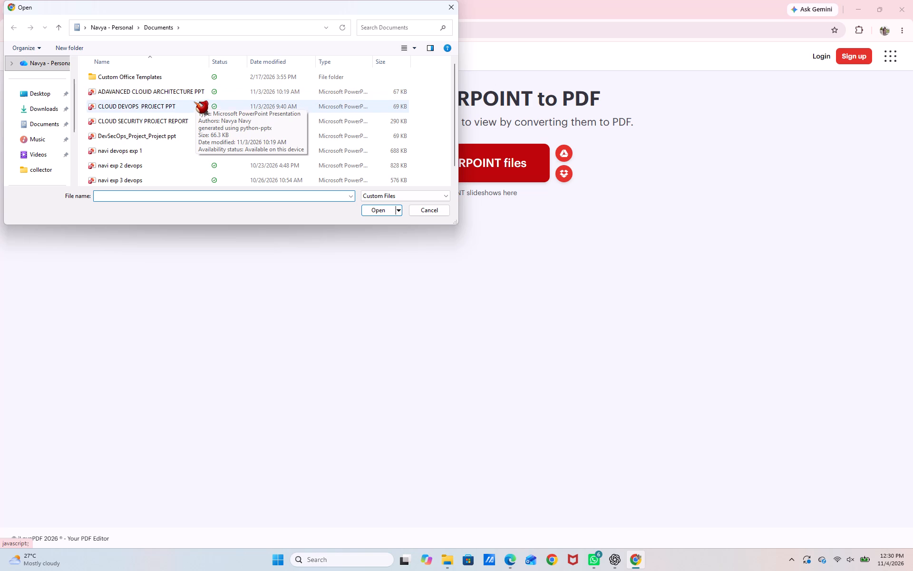
left_click(191, 117)
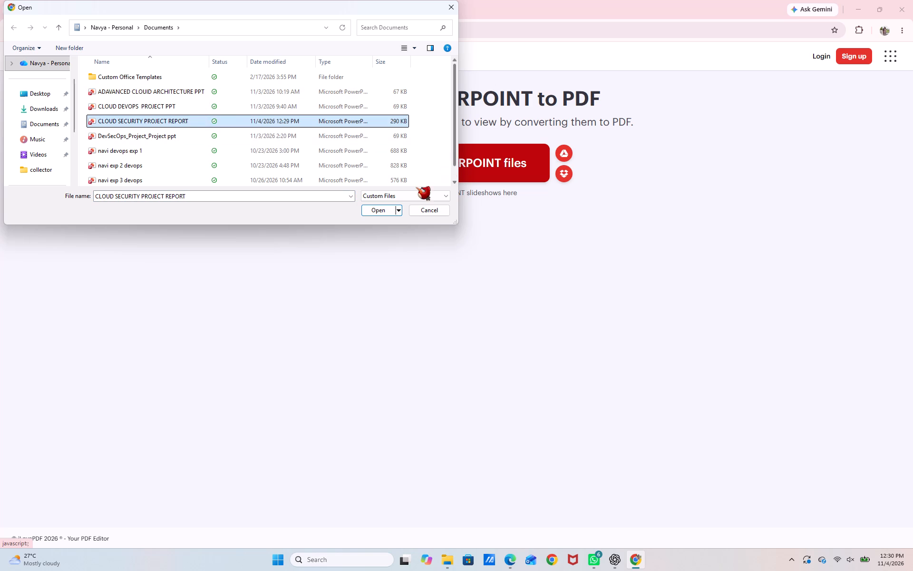
left_click(385, 208)
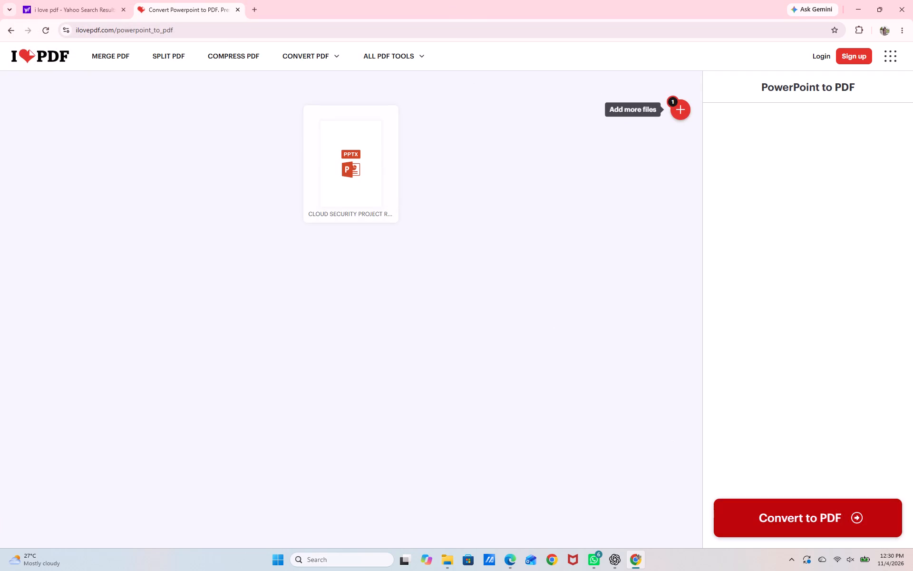
left_click(793, 506)
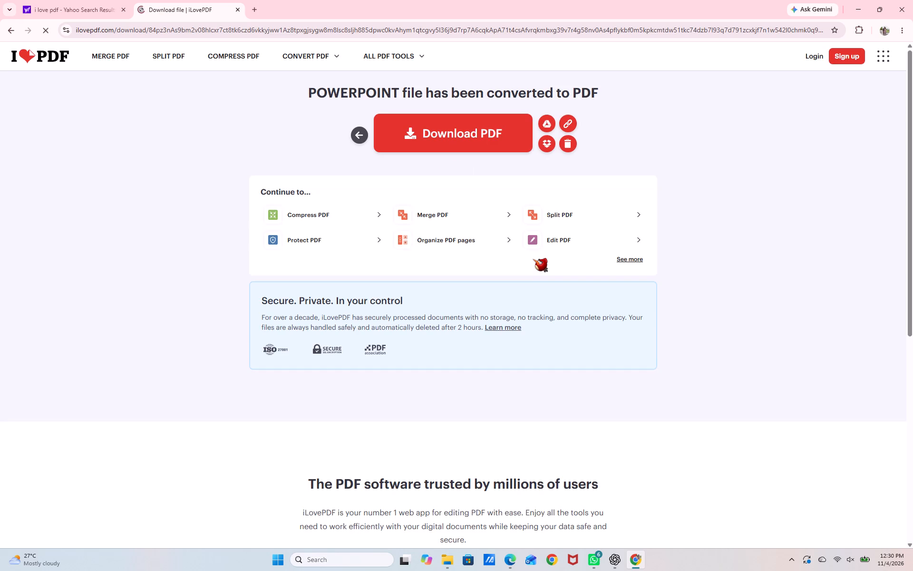
left_click(912, 0)
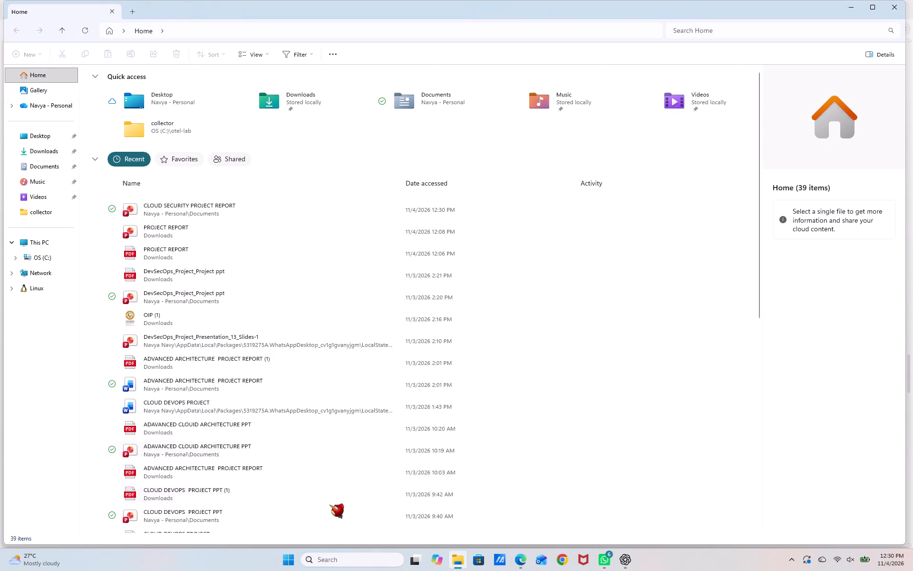
Switch to PowerPoint and reopen the CLOUD SECURITY PROJECT REPORT presentation.
left_click(300, 555)
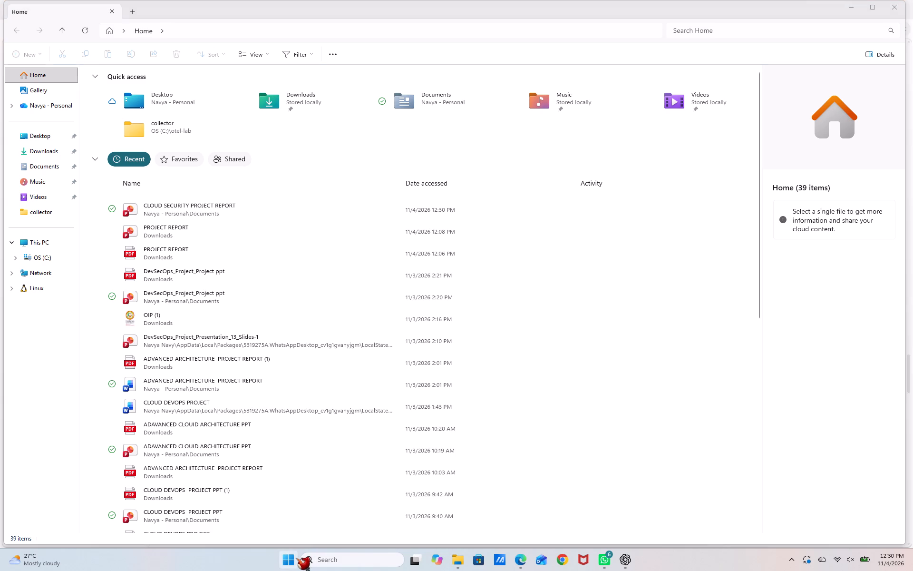
left_click(296, 558)
left_click(278, 459)
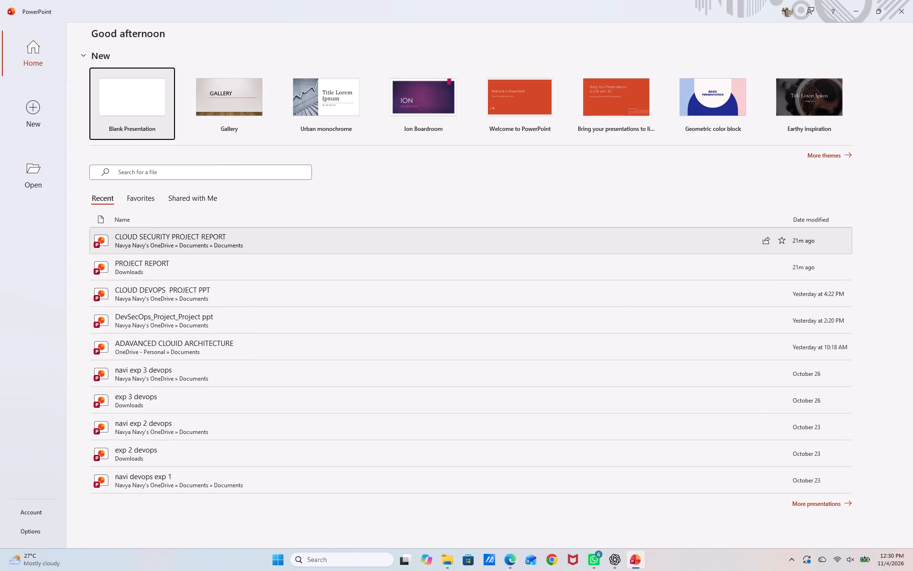
left_click(276, 246)
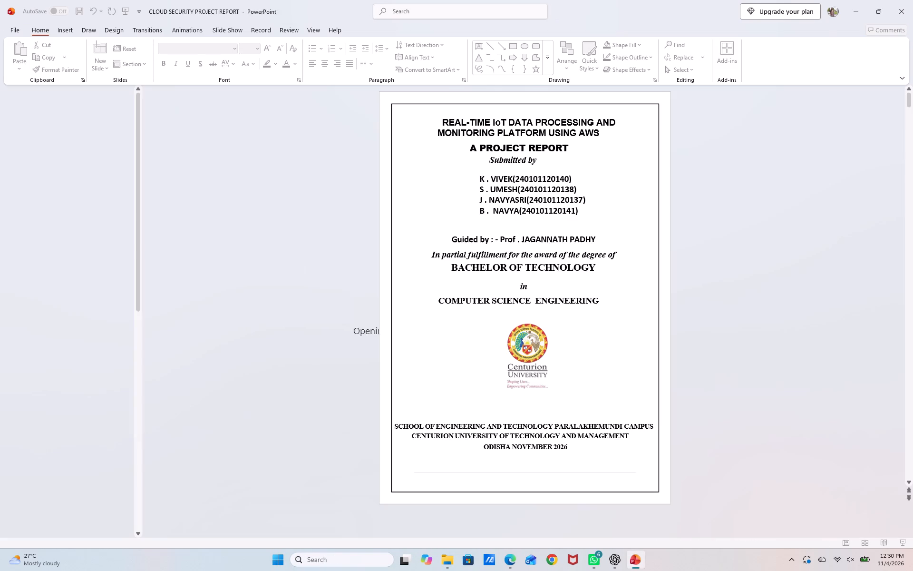
On slide 2, the Bonafide Certificate, remove the extra spaces between "AND" and "MONITORING" in the project title.
left_click(102, 330)
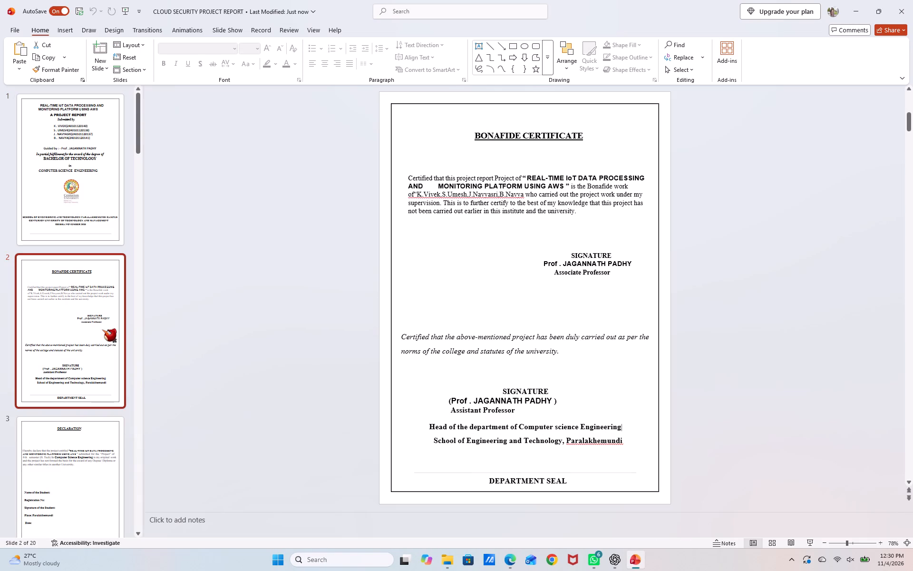
left_click(439, 188)
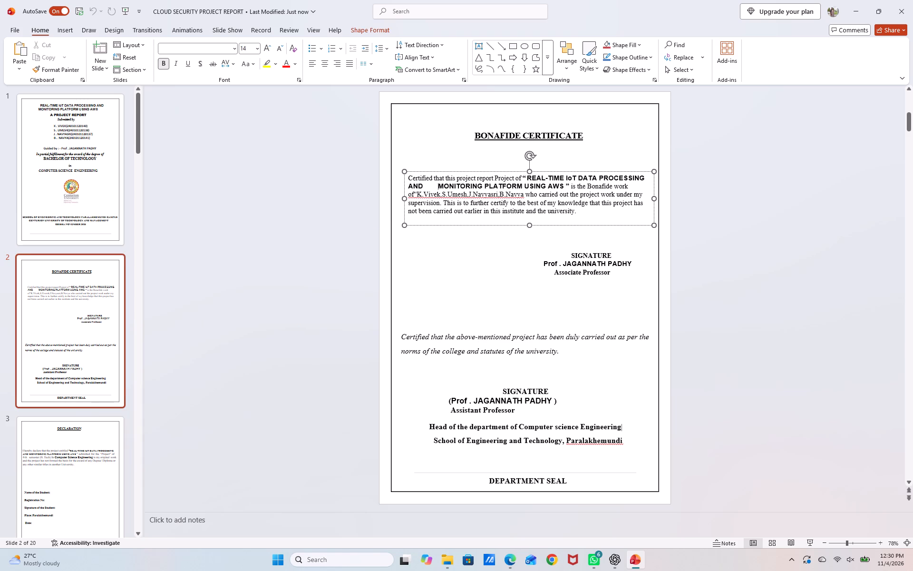
key("BackSpace")
key("BackSpace")
key("BackSpace")
key("BackSpace")
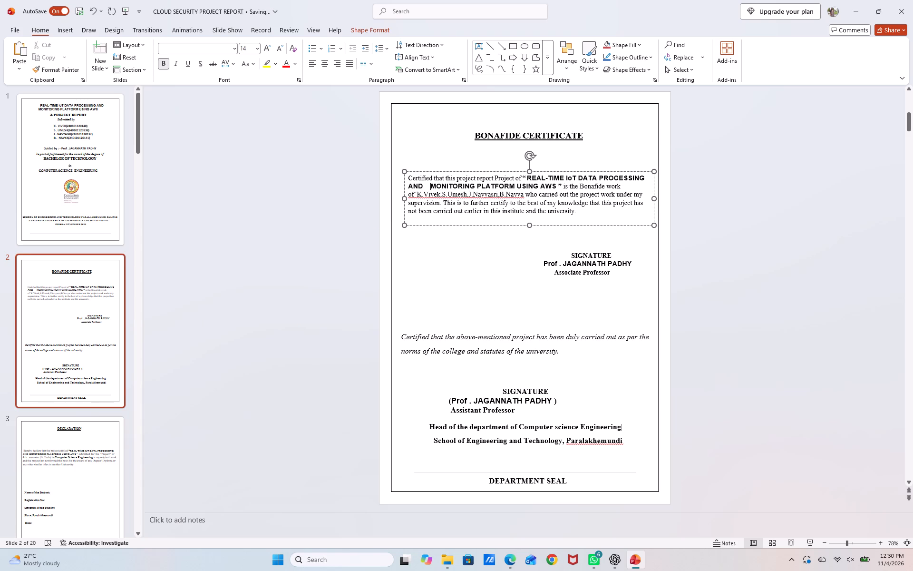
key("BackSpace")
key("BackSpace")
key("BackSpace")
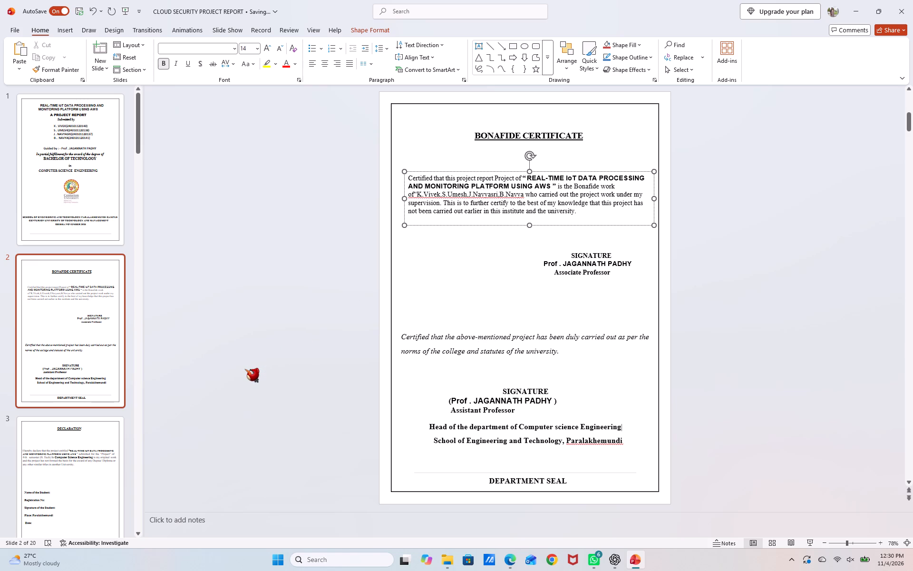
On slide 5, the Abstract, put a space before and after the full stop between "development" and "This".
left_click(100, 449)
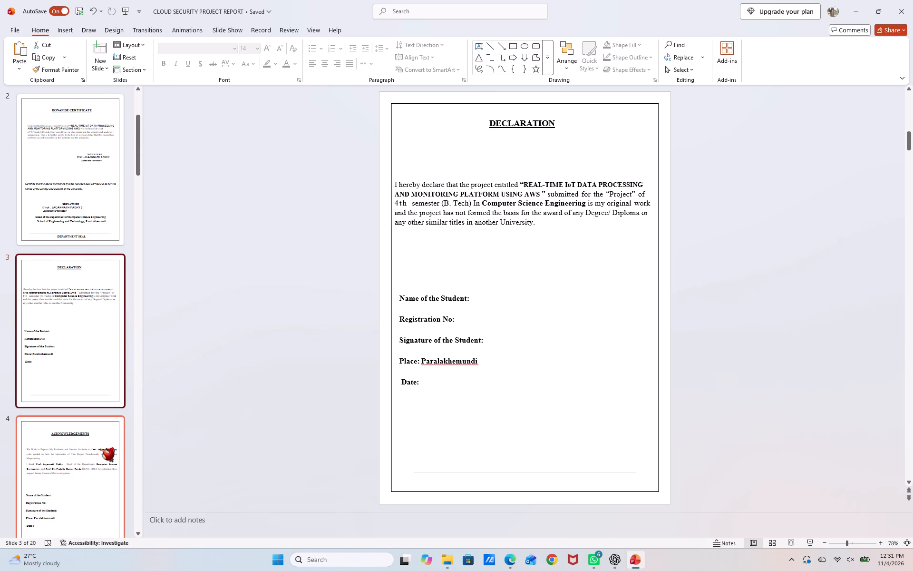
scroll(99, 468, "down", 1)
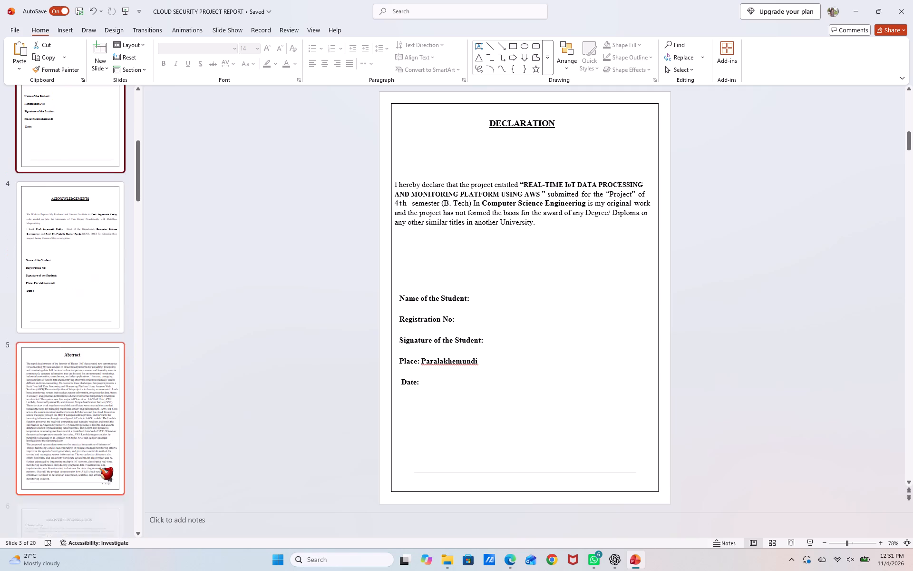
scroll(99, 468, "down", 1)
left_click(100, 346)
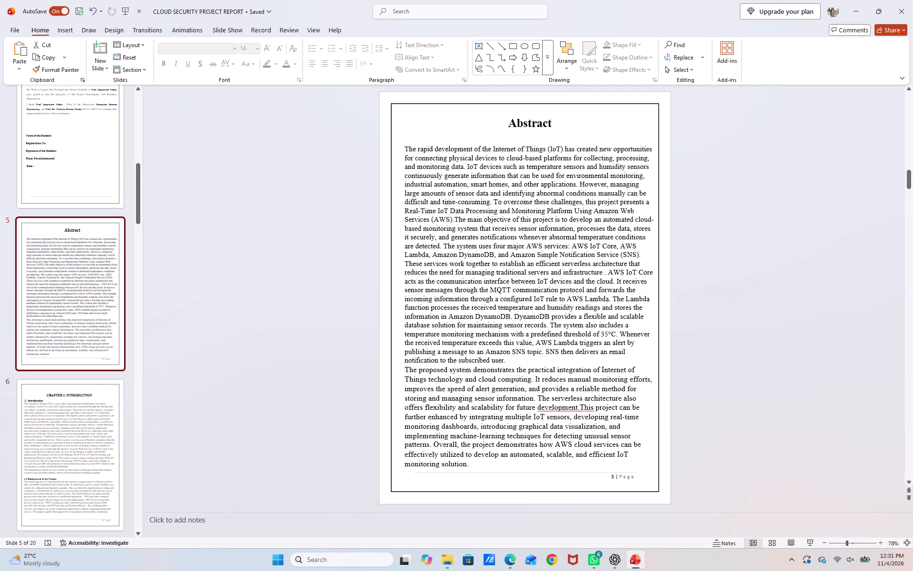
left_click(581, 409)
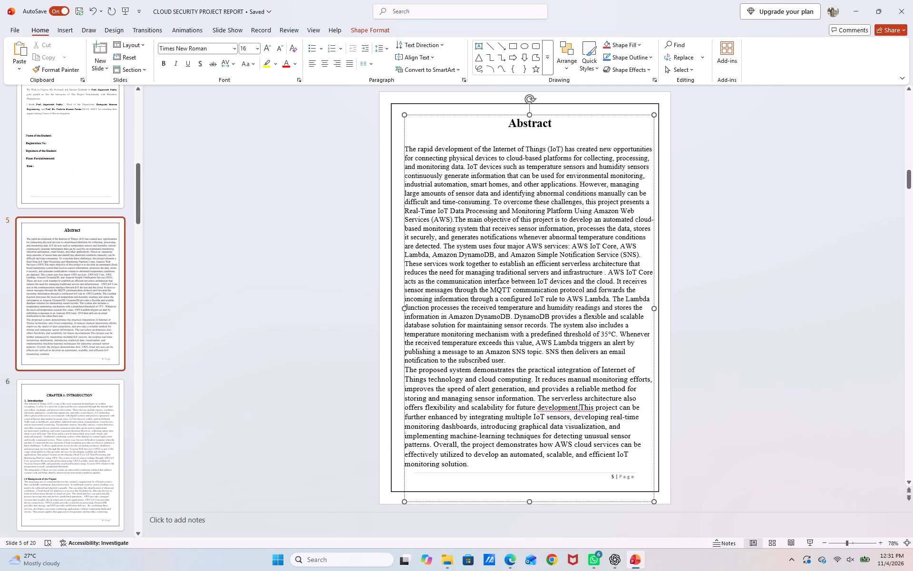
key("space")
key("Left")
key("Left")
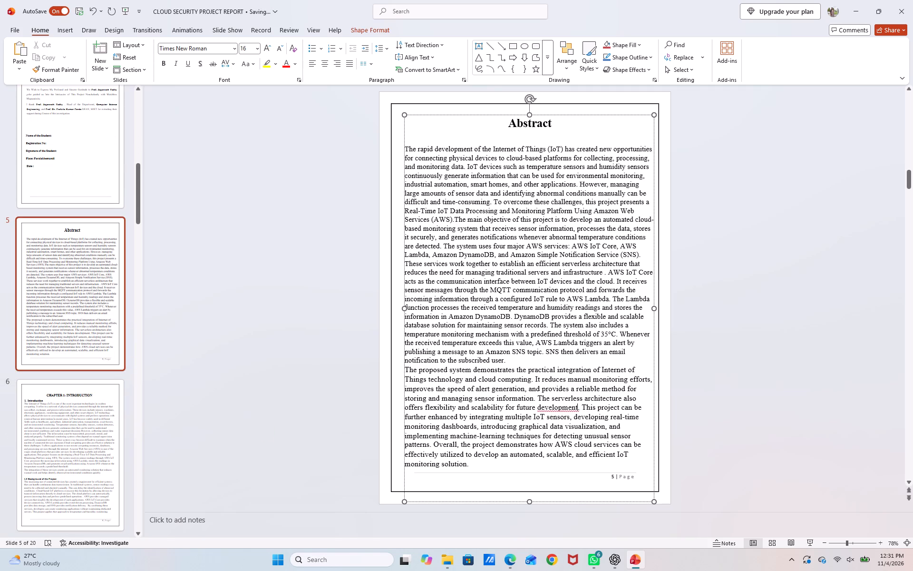
key("space")
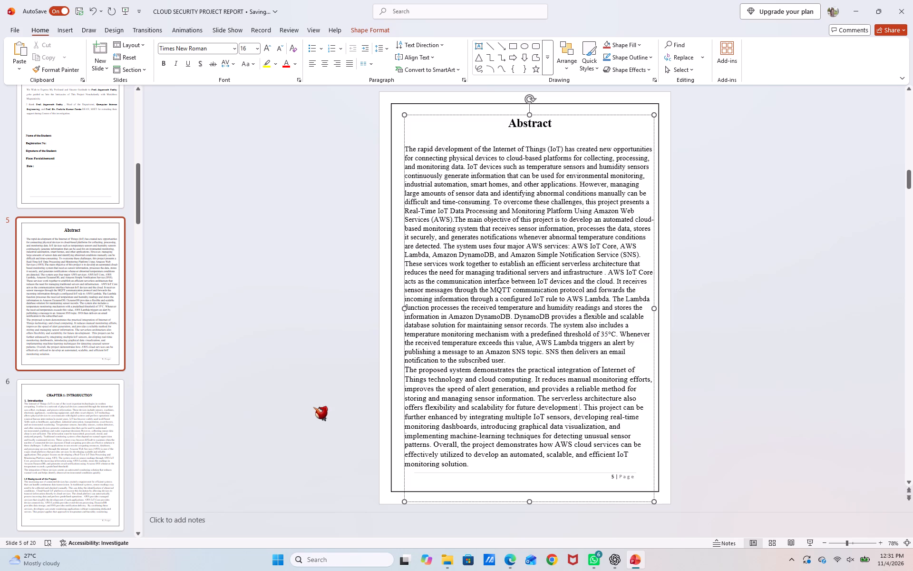
In slide 6's Introduction text, put a space before and after the full stops that follow "intervention" and "decisions".
left_click(114, 455)
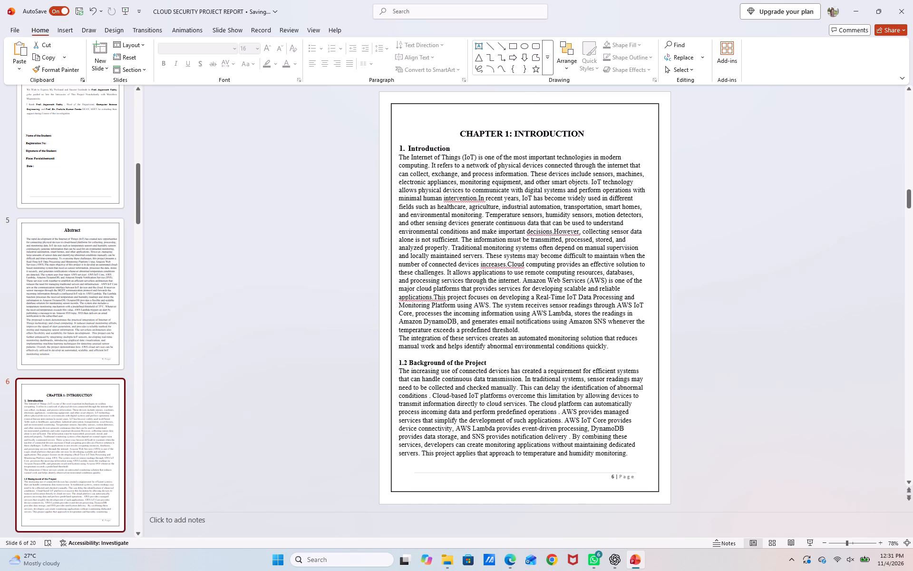
left_click(476, 198)
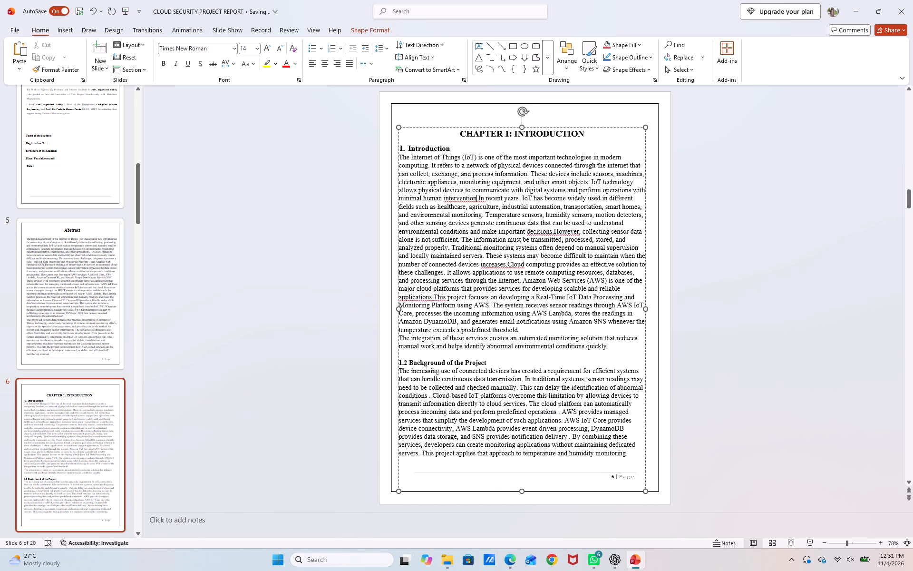
key("space")
key("Right")
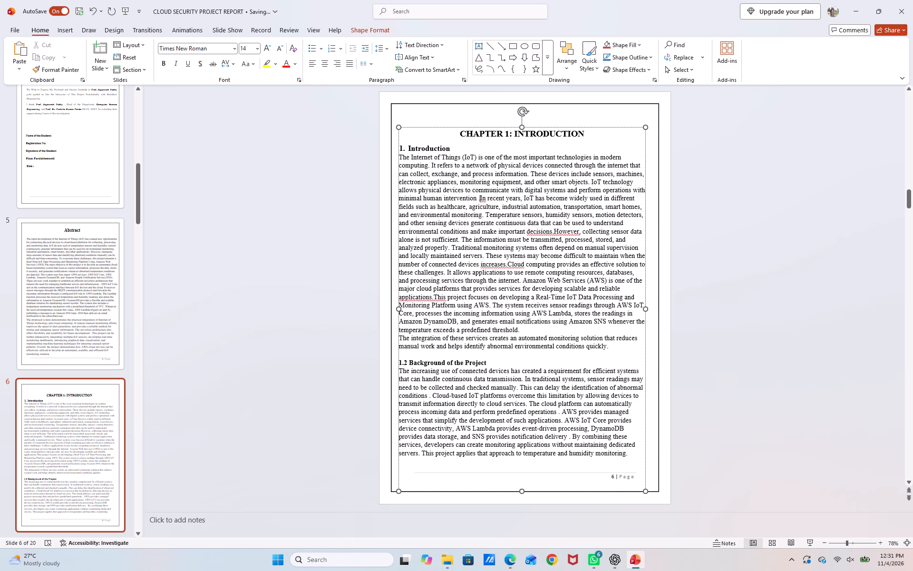
key("space")
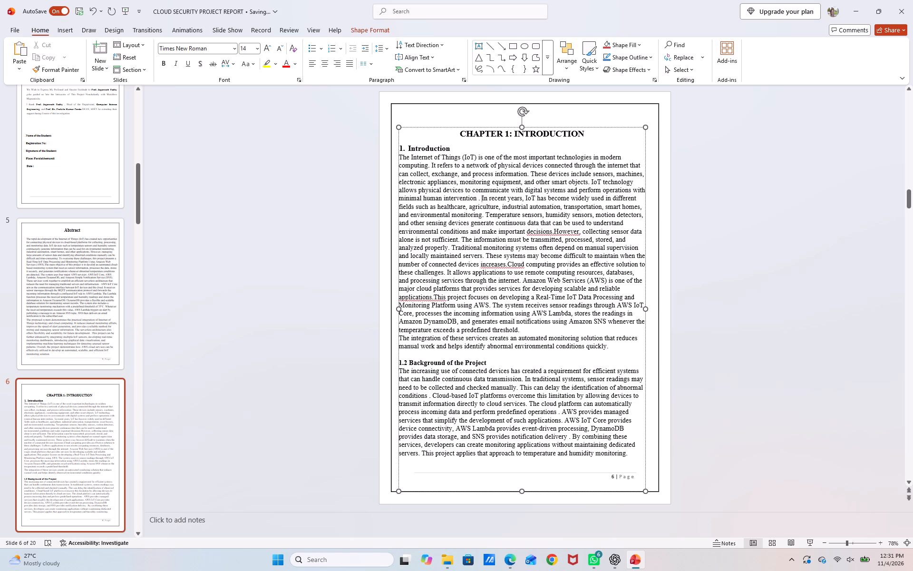
left_click(556, 232)
key("space")
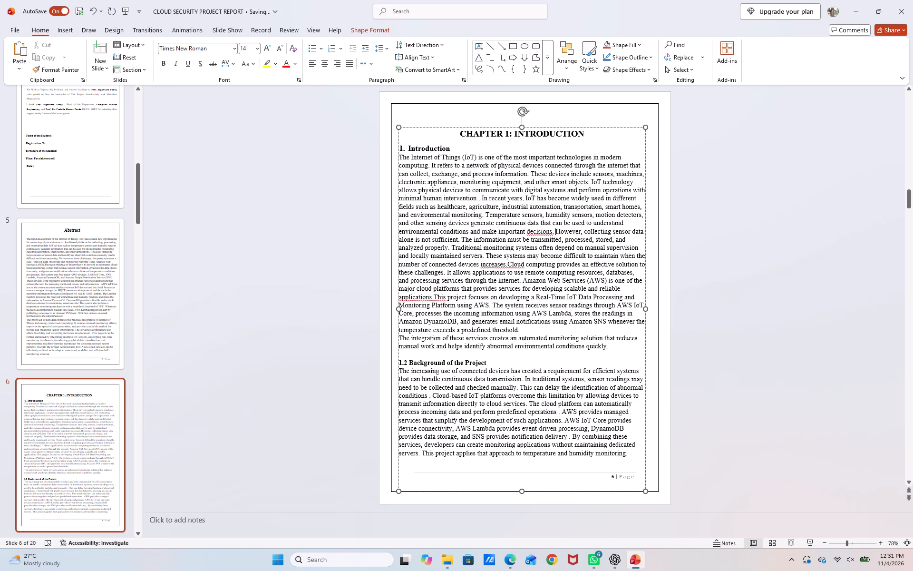
key("Left")
key("Left")
key("space")
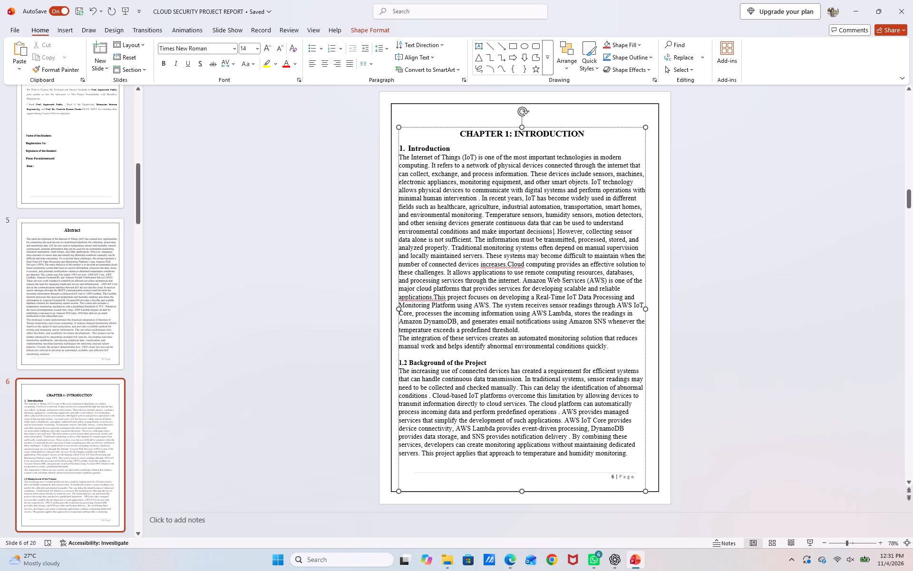
In slide 6's Introduction text, put a space before and after the full stop between "increases" and "Cloud".
key("Down")
key("Down")
key("Down")
key("Down")
key("Left")
key("Left")
key("Left")
key("Left")
key("Left")
key("Left")
key("Left")
key("Left")
key("Left")
key("Left")
key("Left")
key("Left")
key("Left")
key("Left")
key("Left")
key("space")
key("Left")
key("Left")
key("space")
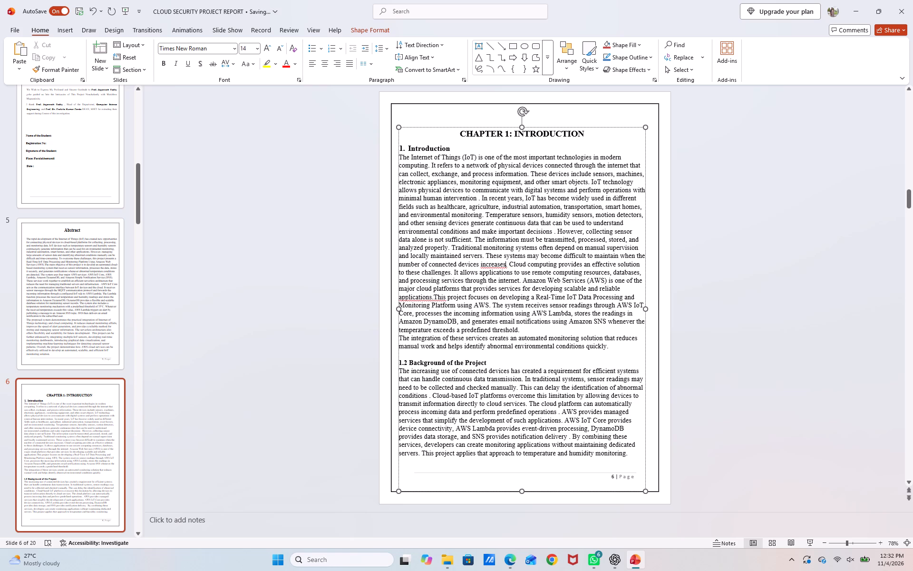
In slide 6's Introduction text, put a space before and after the full stop between "applications" and "This".
key("Down")
key("Down")
key("Down")
key("Down")
key("Down")
key("Down")
key("Down")
key("Down")
key("Down")
key("Down")
key("Down")
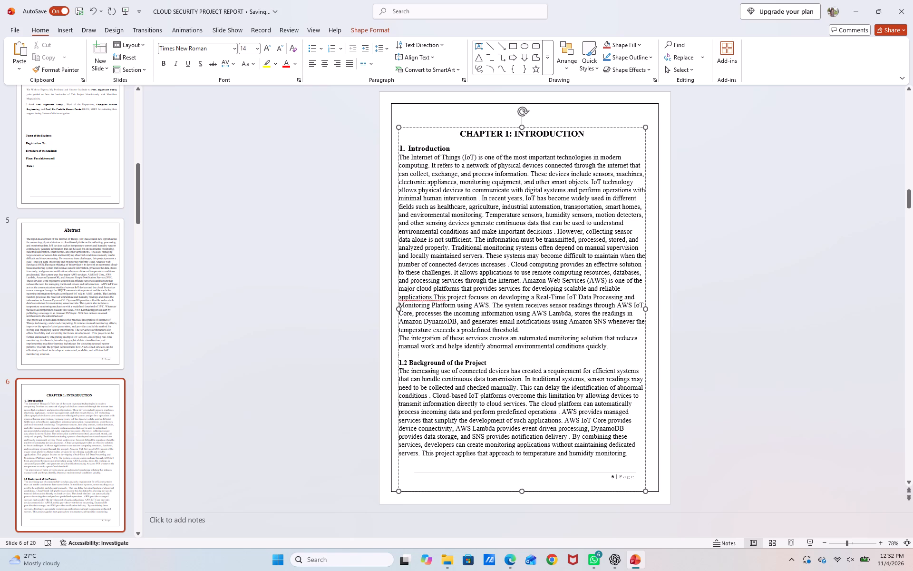
key("Up")
key("Up")
key("Up")
key("Up")
key("Up")
key("Up")
key("Up")
key("Left")
key("Left")
key("Left")
key("Left")
key("Left")
key("Left")
key("Left")
key("Left")
key("Left")
key("Left")
key("Left")
key("Left")
key("Left")
key("Left")
key("Left")
key("Left")
key("Left")
key("Left")
key("Left")
key("Left")
key("Left")
key("Left")
key("Left")
key("Left")
key("space")
key("Left")
key("Left")
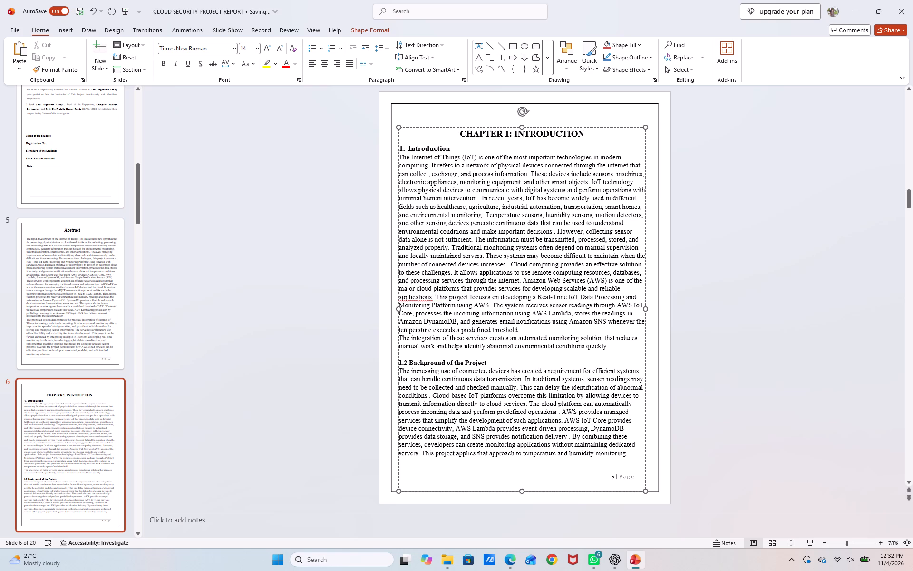
key("space")
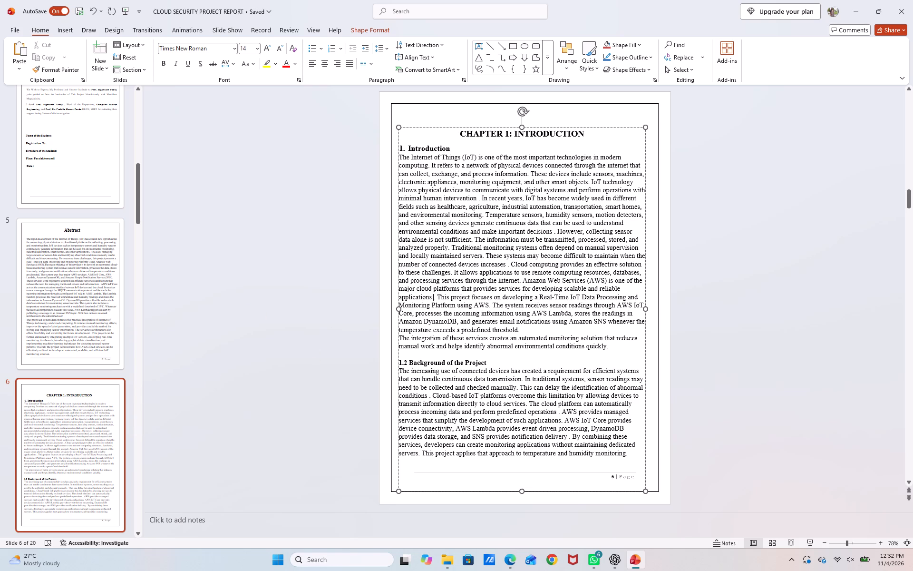
Justify all text on slide 6 from the first Introduction paragraph to the end of section 1.2.
left_click_drag(401, 158, 489, 341)
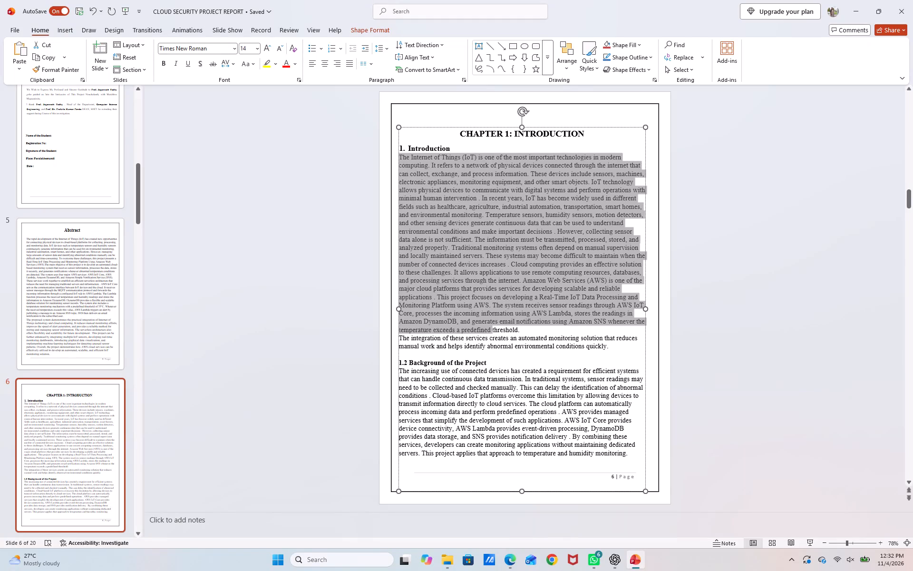
left_click_drag(489, 341, 674, 446)
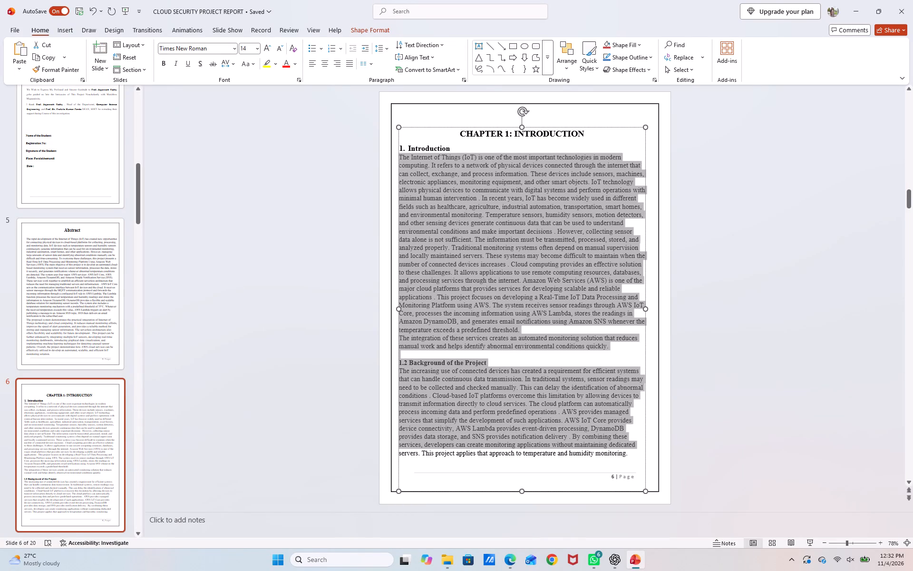
left_click_drag(674, 446, 677, 453)
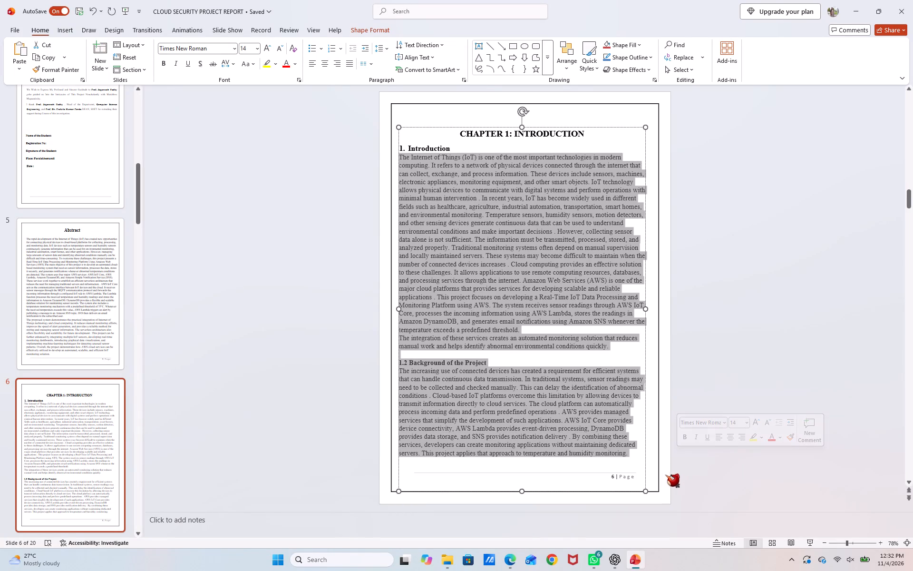
left_click(728, 443)
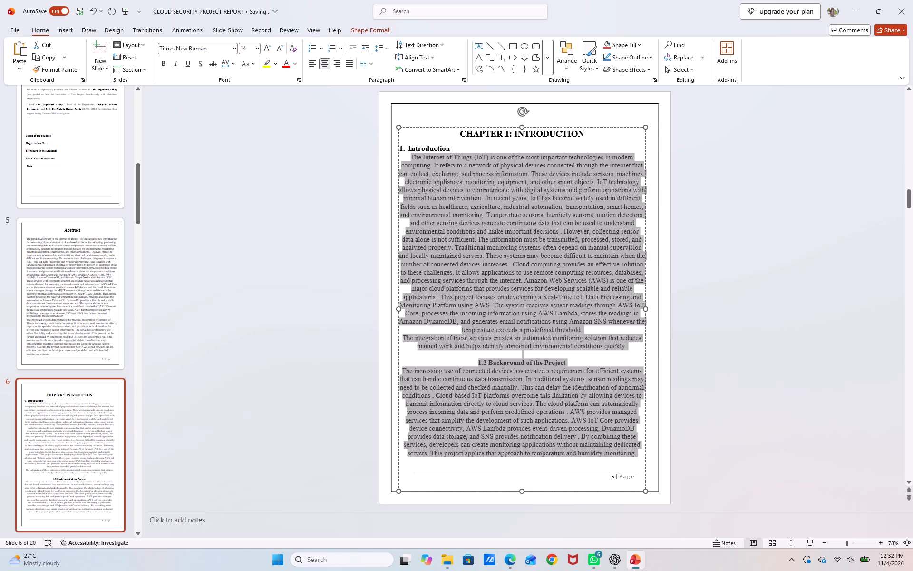
left_click(354, 60)
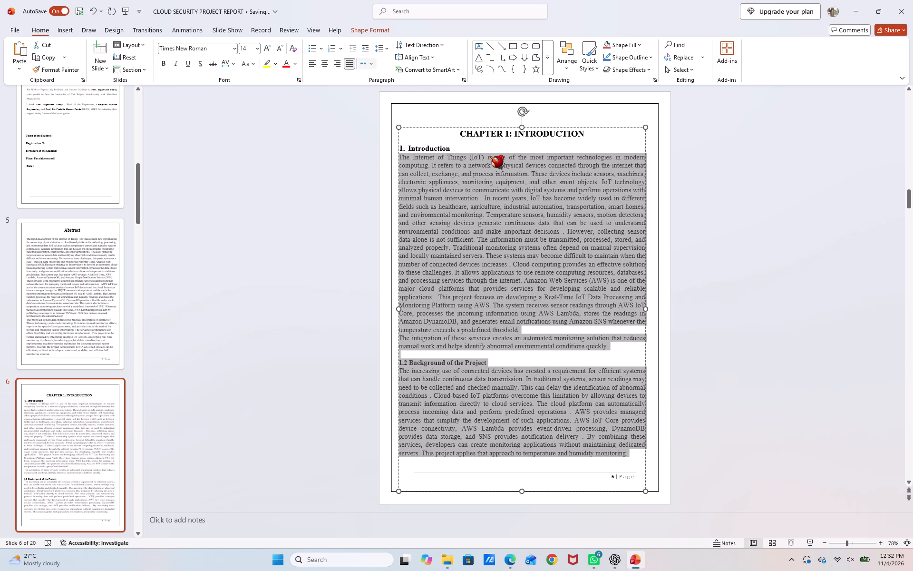
left_click(683, 217)
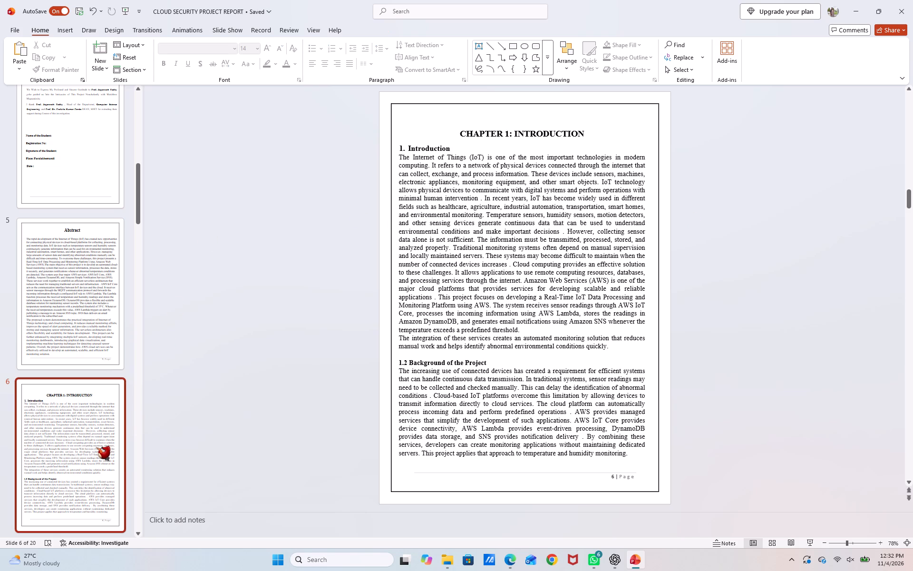
Justify both body paragraphs of the Abstract on slide 5.
left_click(100, 345)
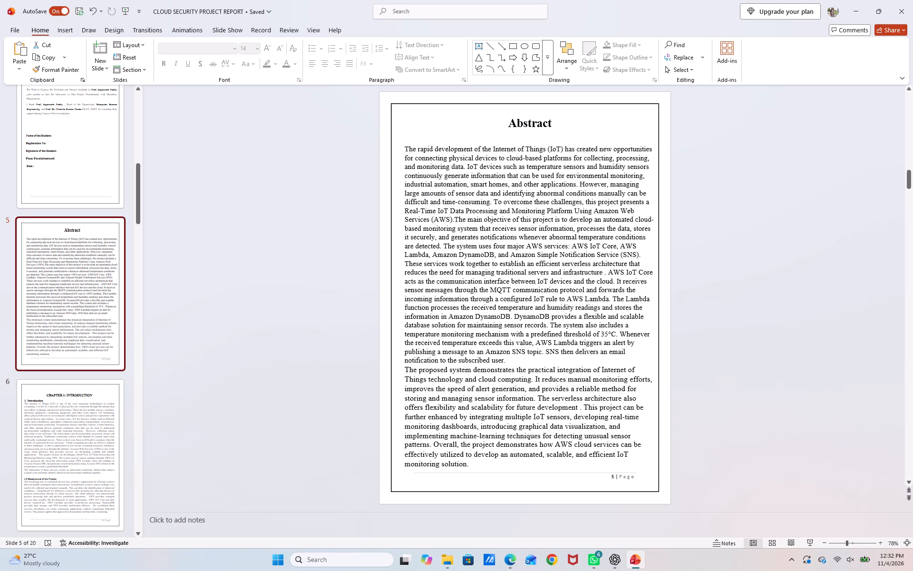
left_click_drag(405, 150, 453, 335)
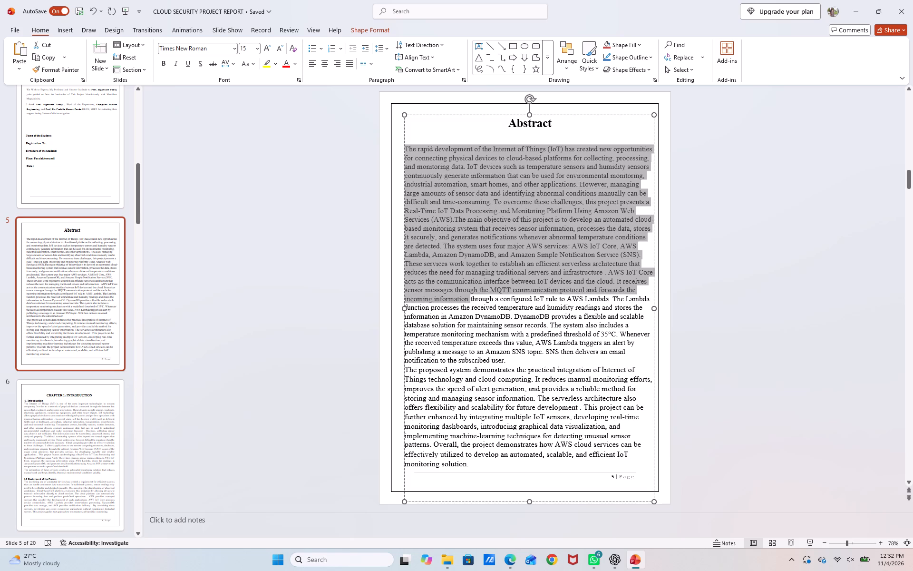
left_click_drag(453, 335, 461, 460)
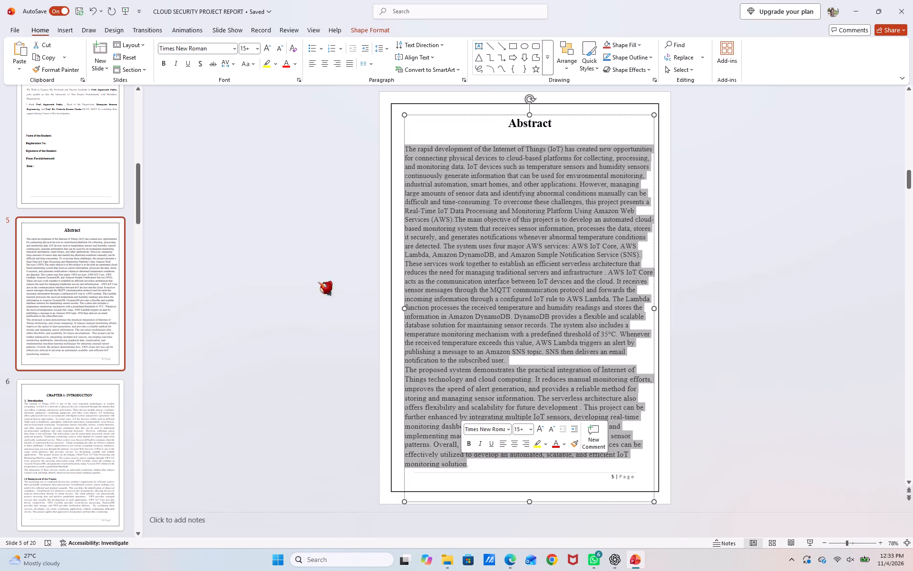
left_click(346, 68)
left_click(286, 202)
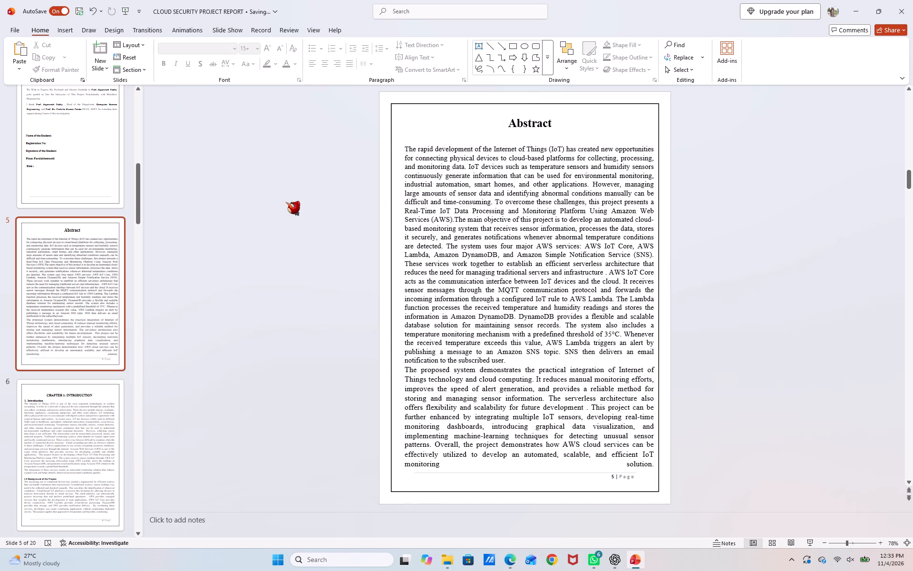
Shift the Abstract text box slightly to the left so it sits evenly inside the page border.
left_click(417, 141)
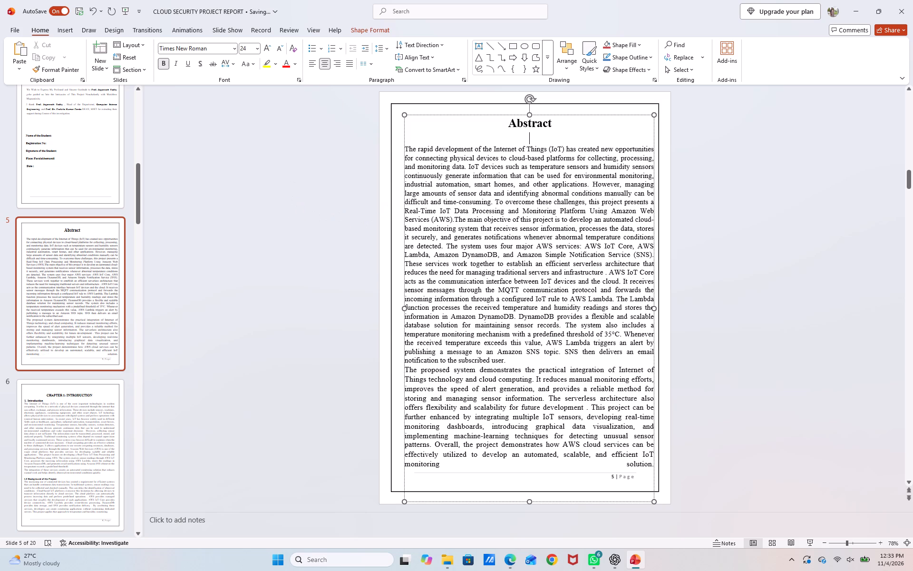
left_click(403, 134)
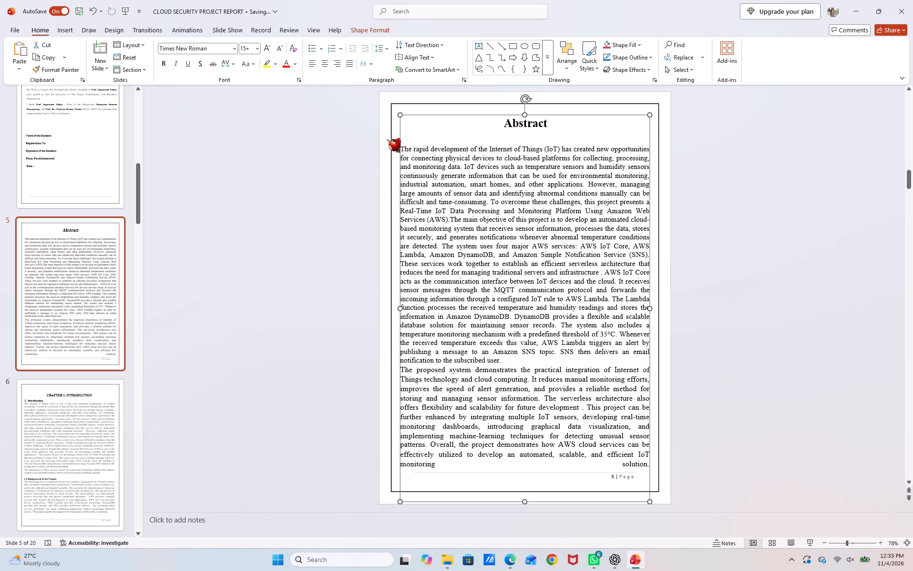
left_click(354, 171)
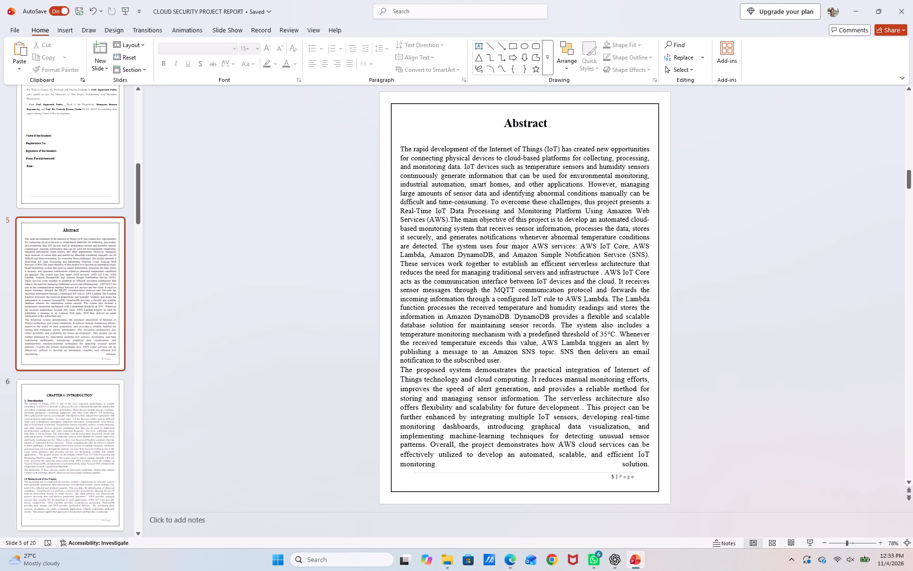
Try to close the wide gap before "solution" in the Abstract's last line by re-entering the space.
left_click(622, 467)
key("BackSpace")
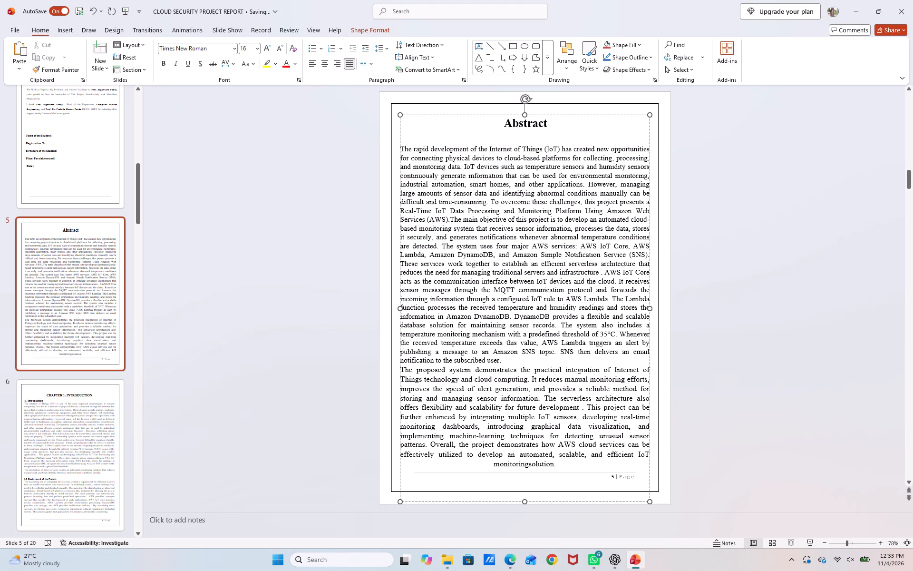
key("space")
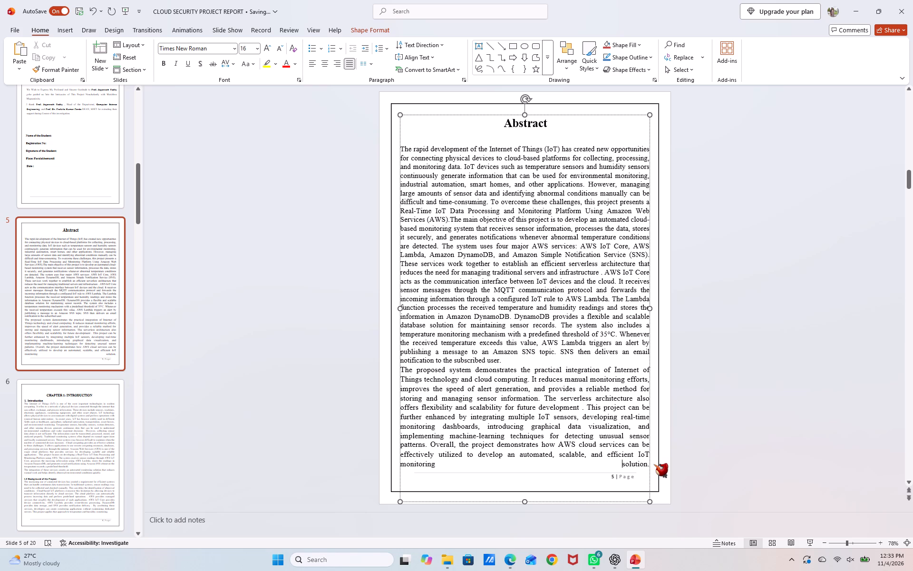
Delete "solution." from the Abstract's last line and re-enter its first letter, "s", after "monitoring".
key("Right")
key("Right")
key("Right")
key("Right")
key("Right")
key("Right")
key("Right")
key("Right")
key("Right")
key("BackSpace")
key("BackSpace")
key("BackSpace")
key("BackSpace")
key("BackSpace")
key("BackSpace")
key("BackSpace")
key("BackSpace")
key("BackSpace")
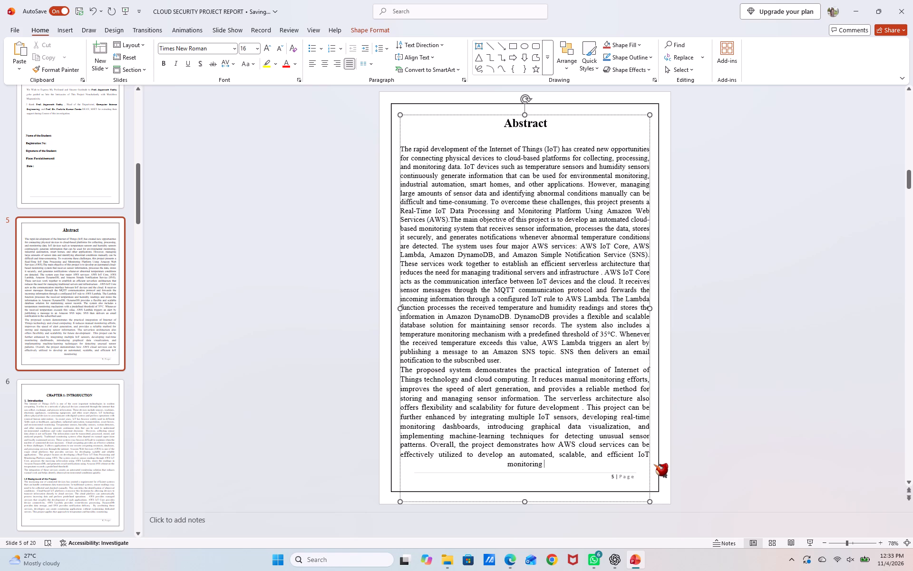
type("SO")
key("BackSpace")
key("BackSpace")
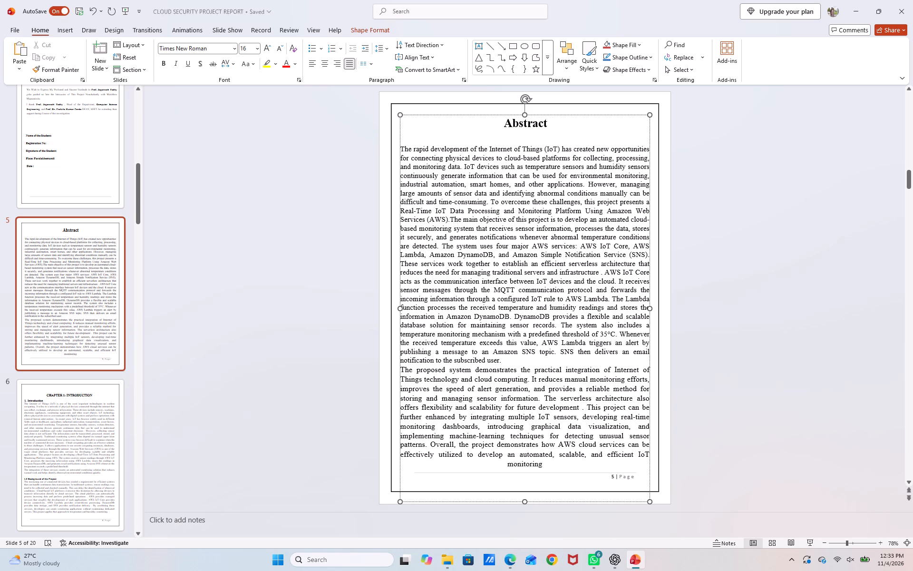
key("a")
key("BackSpace")
key("s")
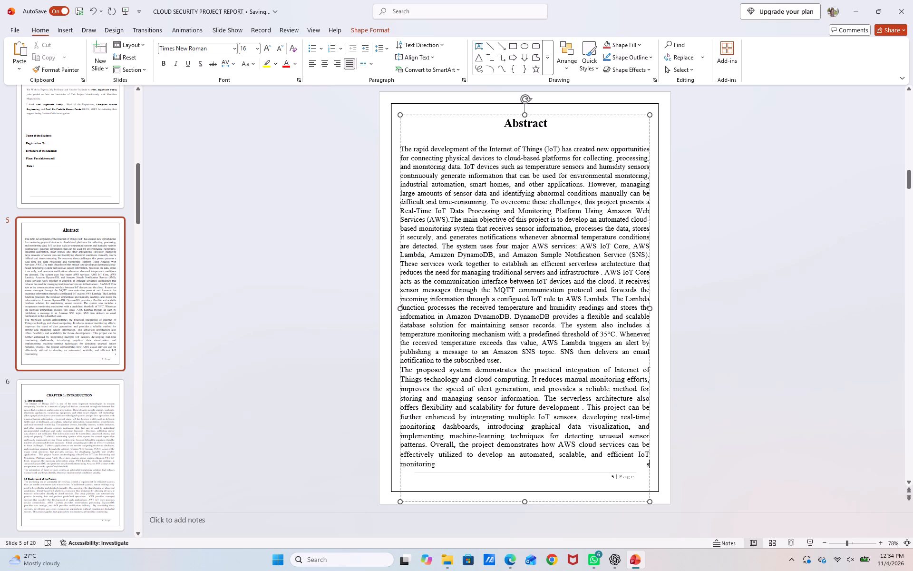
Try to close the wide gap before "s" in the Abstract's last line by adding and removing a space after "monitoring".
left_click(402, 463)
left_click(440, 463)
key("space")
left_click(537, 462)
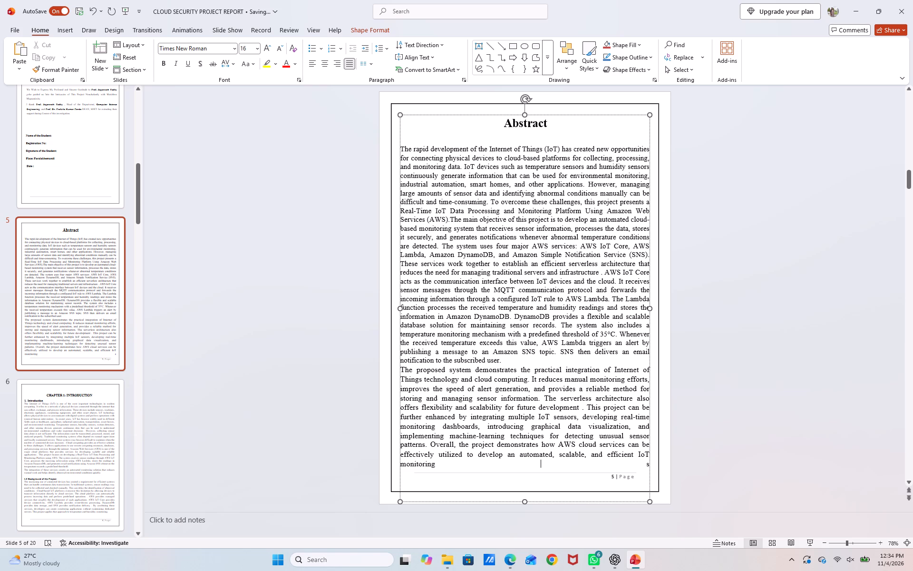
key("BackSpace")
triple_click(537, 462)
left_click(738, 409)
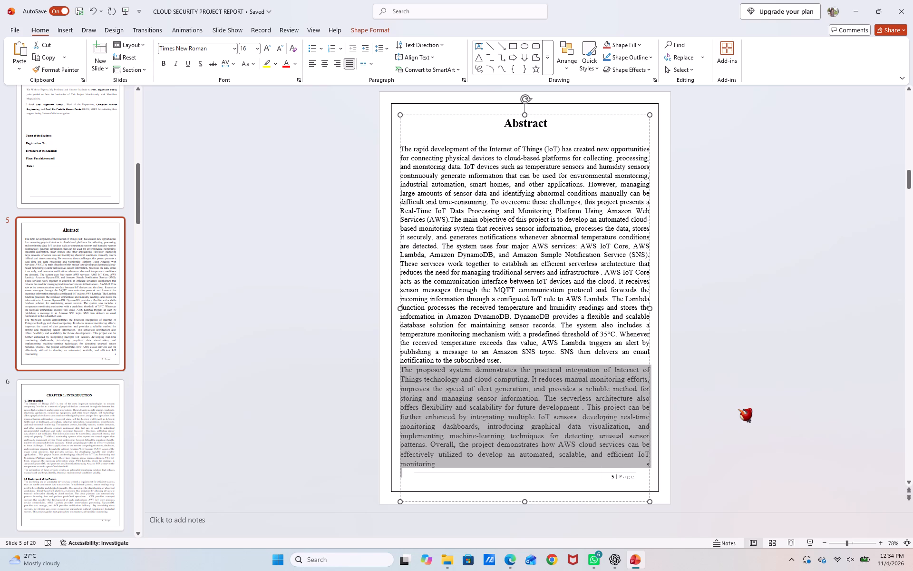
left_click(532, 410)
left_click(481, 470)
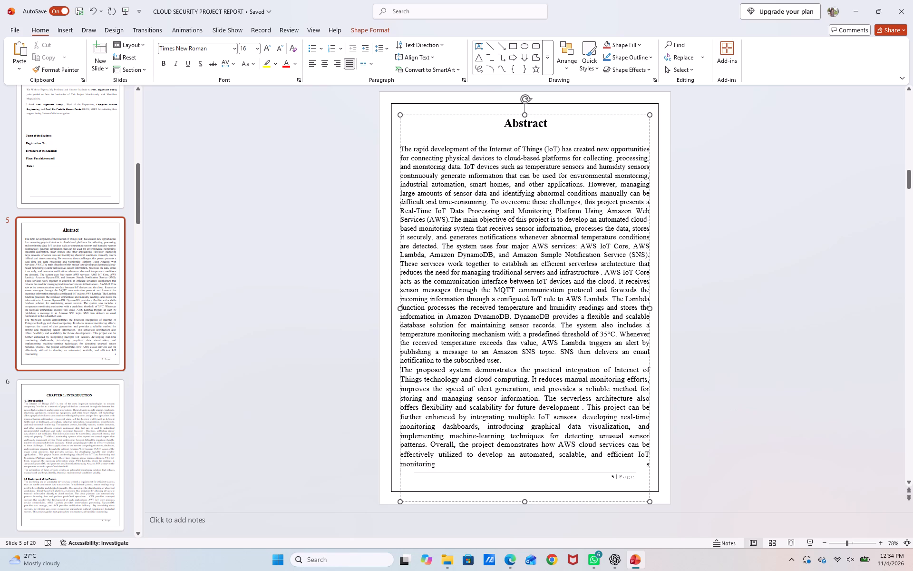
Remove the empty line below the Abstract's last paragraph and the stray "s" after "monitoring".
left_click(490, 479)
key("BackSpace")
key("BackSpace")
key("BackSpace")
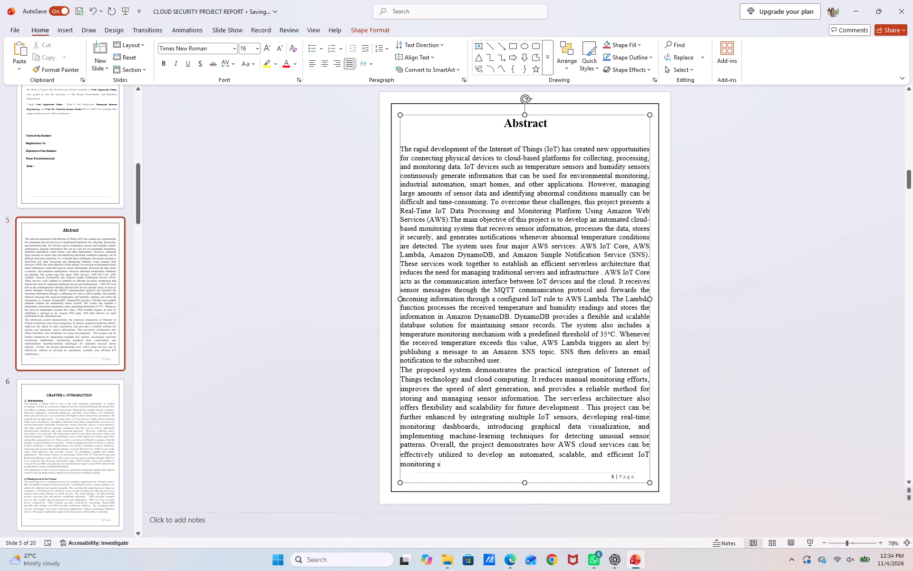
key("BackSpace")
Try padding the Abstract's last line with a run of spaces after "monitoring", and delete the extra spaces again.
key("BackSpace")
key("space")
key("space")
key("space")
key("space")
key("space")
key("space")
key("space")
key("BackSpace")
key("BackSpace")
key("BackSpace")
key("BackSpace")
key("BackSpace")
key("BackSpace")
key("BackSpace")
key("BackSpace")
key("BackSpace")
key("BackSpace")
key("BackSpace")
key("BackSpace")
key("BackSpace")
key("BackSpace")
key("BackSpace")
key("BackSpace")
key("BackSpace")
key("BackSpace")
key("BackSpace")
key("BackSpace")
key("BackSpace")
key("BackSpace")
Complete the Abstract's last line with "solutions." after "monitoring".
type("solu")
type("tiond")
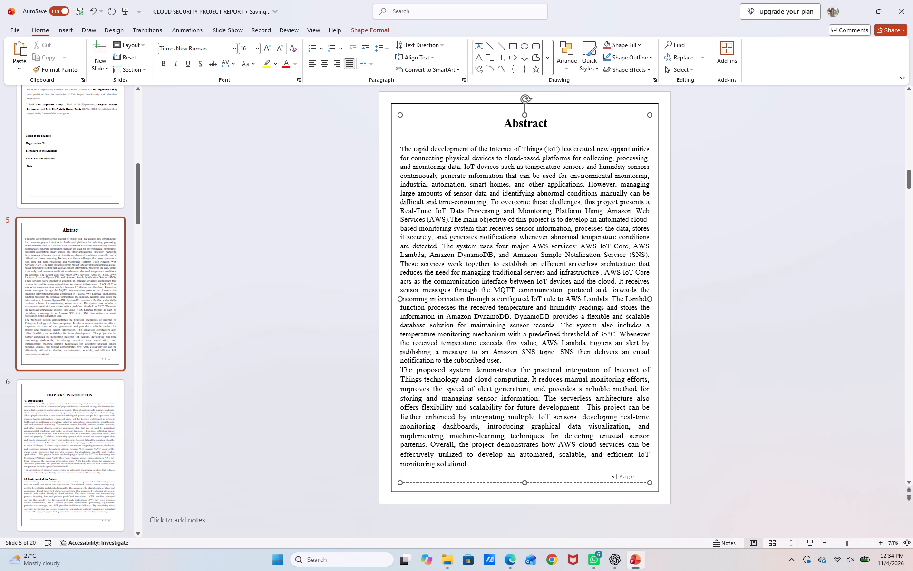
key("BackSpace")
type("s.")
left_click(330, 455)
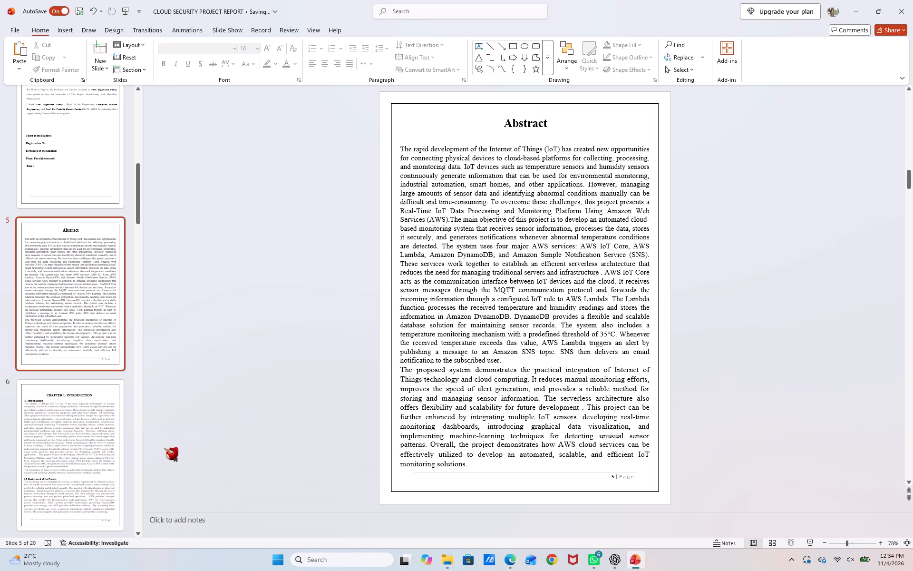
Justify the text of sections 1.3 Importance of IoT Monitoring and 1.4 Purpose of the Project on slide 7.
scroll(72, 442, "down", 1)
left_click(72, 442)
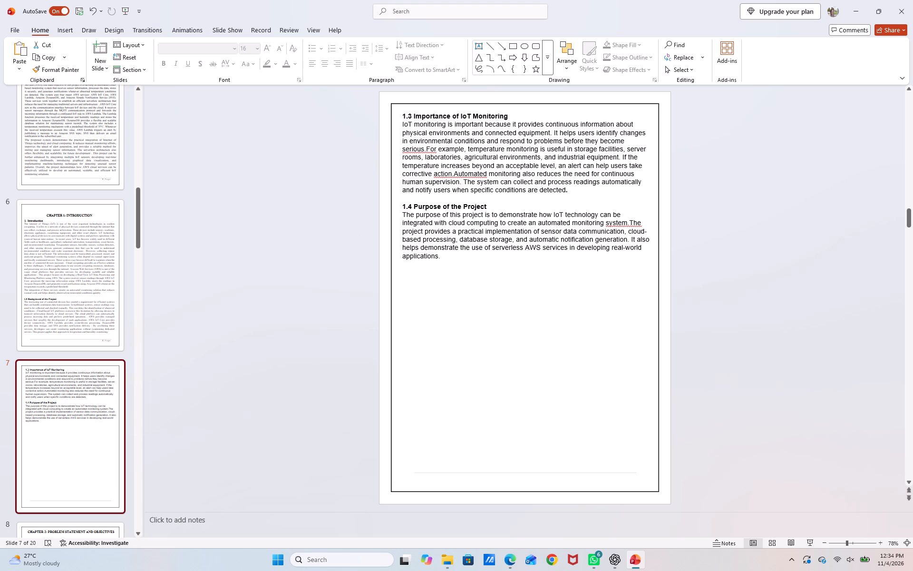
left_click_drag(404, 116, 500, 251)
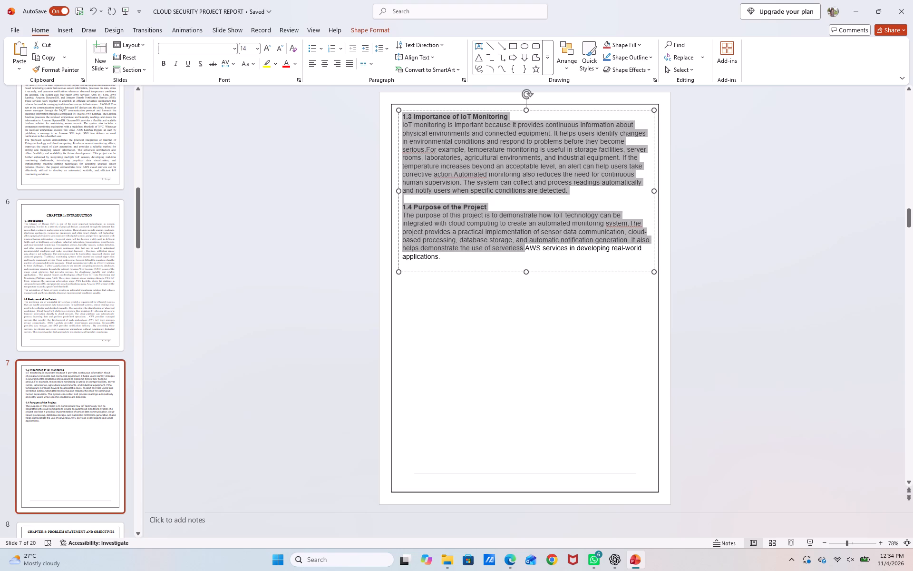
left_click_drag(500, 251, 504, 259)
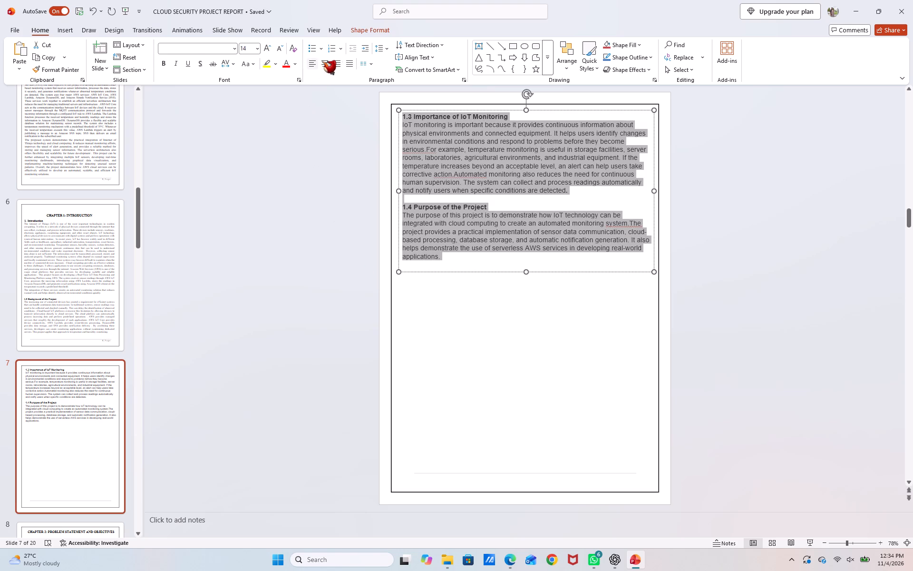
left_click(347, 58)
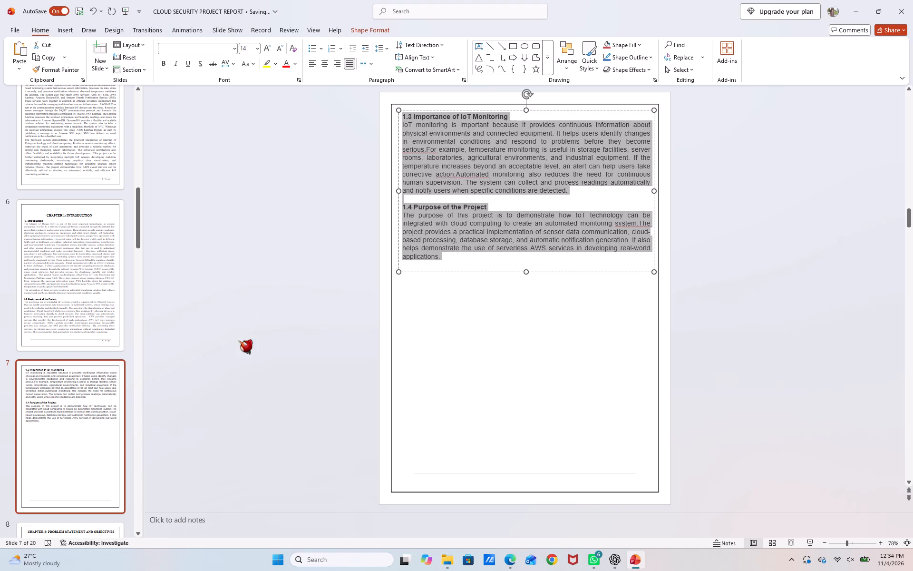
Justify all text below the Chapter 2 title on slide 8, from 2.1 Problem Statement through 2.3 Scope of the Project.
scroll(94, 441, "down", 1)
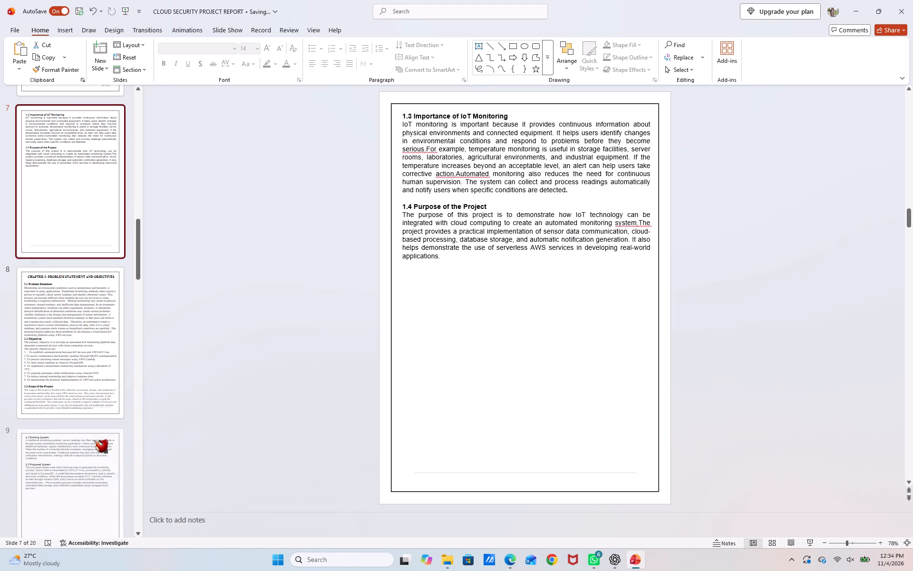
scroll(94, 441, "down", 1)
left_click(88, 367)
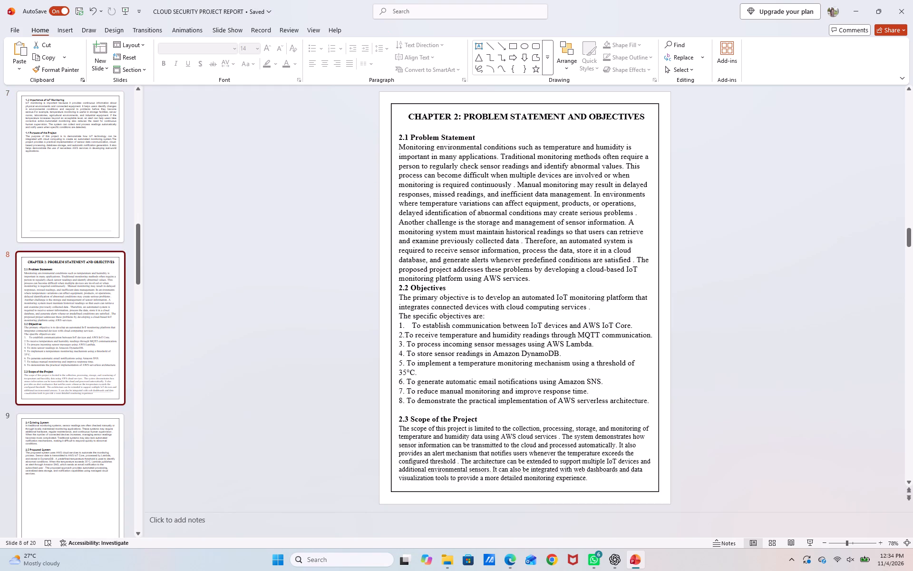
left_click_drag(399, 137, 516, 328)
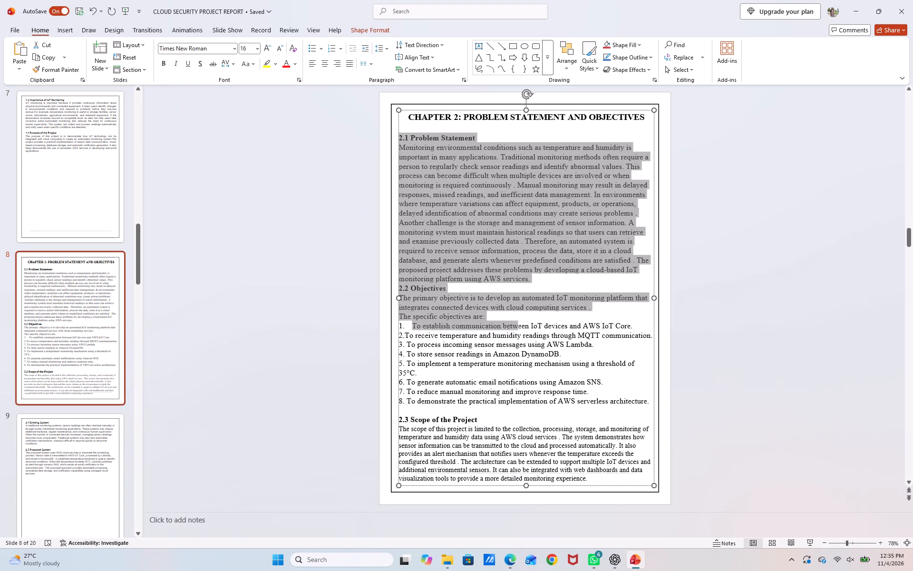
left_click_drag(516, 328, 606, 488)
scroll(519, 338, "up", 1)
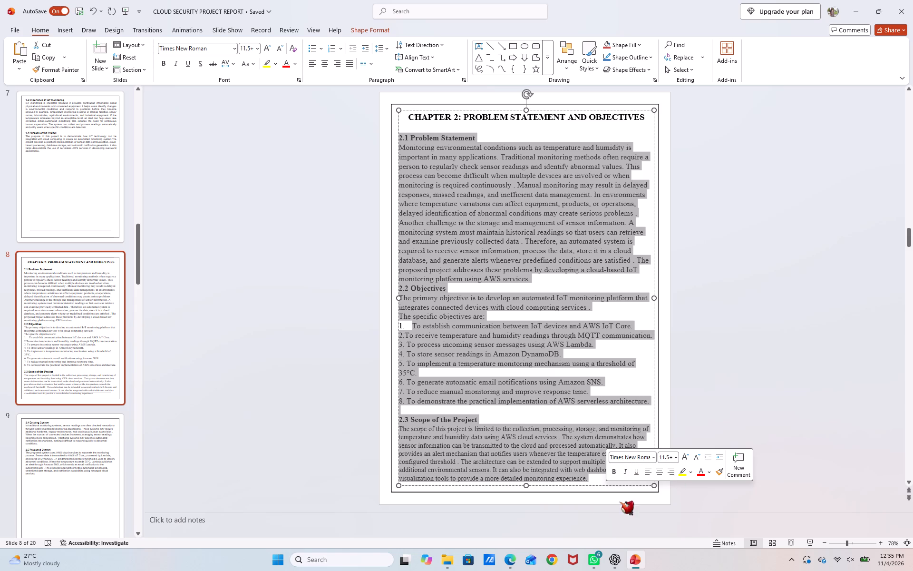
left_click(353, 61)
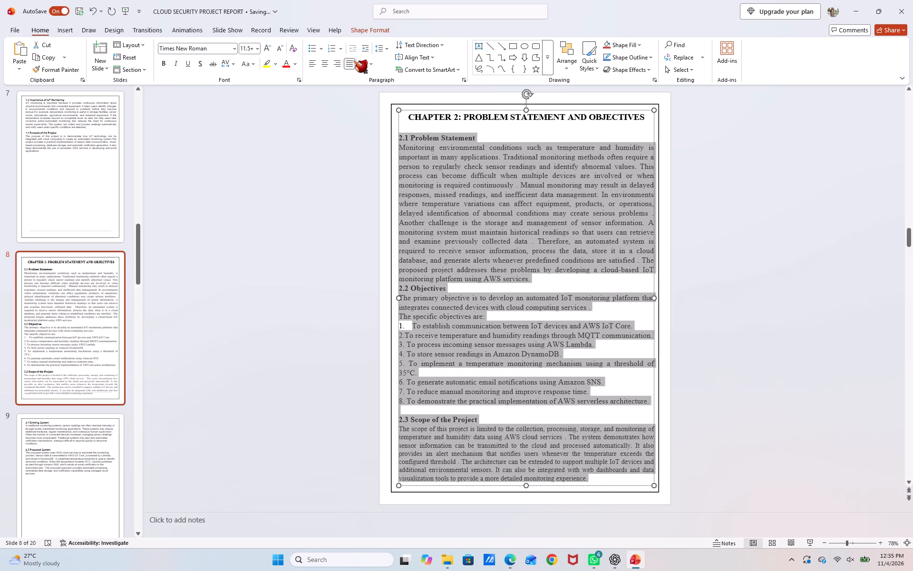
left_click(311, 204)
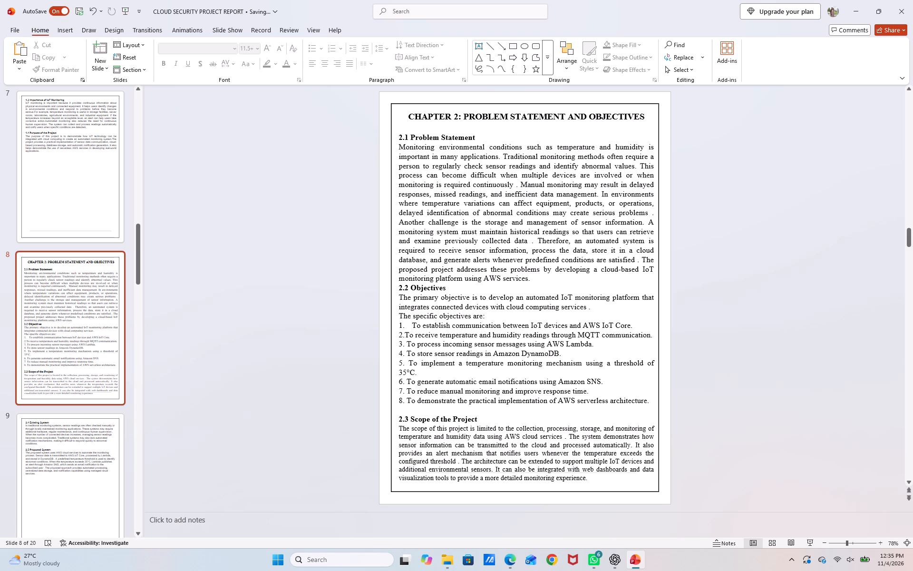
Add a filled round bullet sized at 120% of text to the "2.1 Problem Statement" heading on slide 8.
left_click_drag(399, 138, 473, 133)
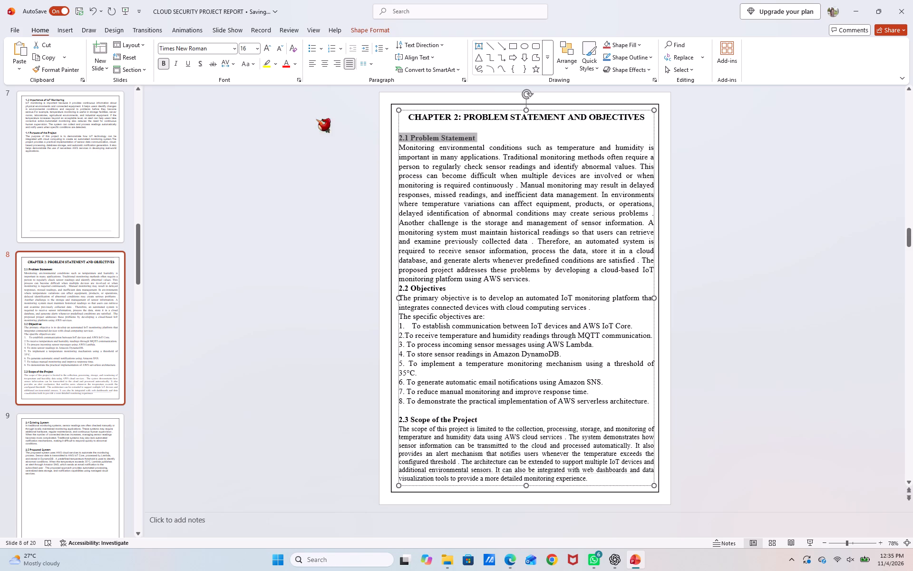
left_click(323, 48)
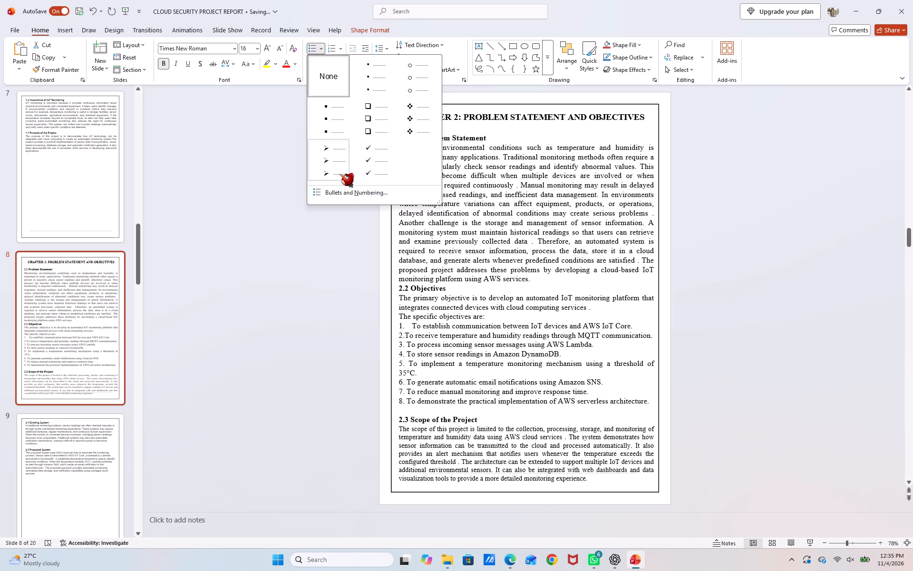
left_click(341, 185)
left_click(344, 193)
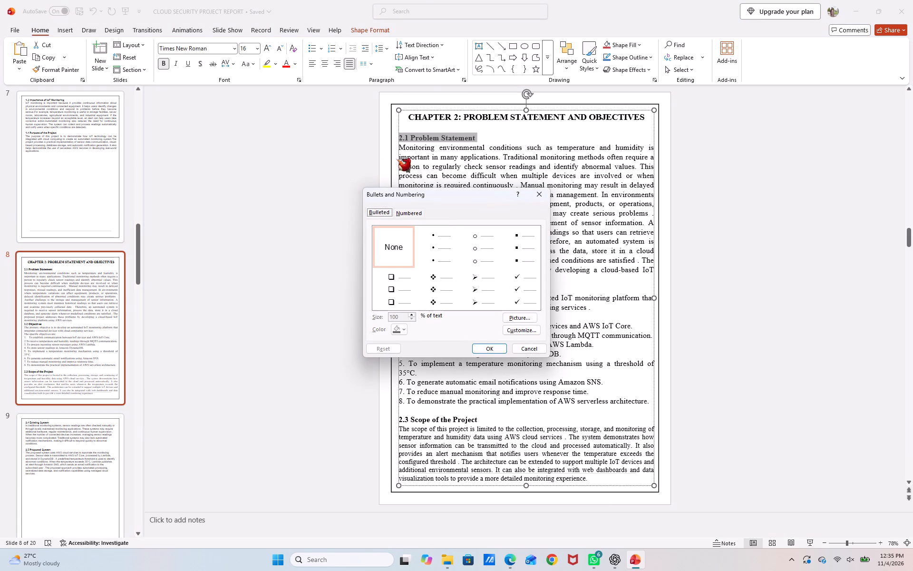
left_click(439, 254)
left_click(403, 321)
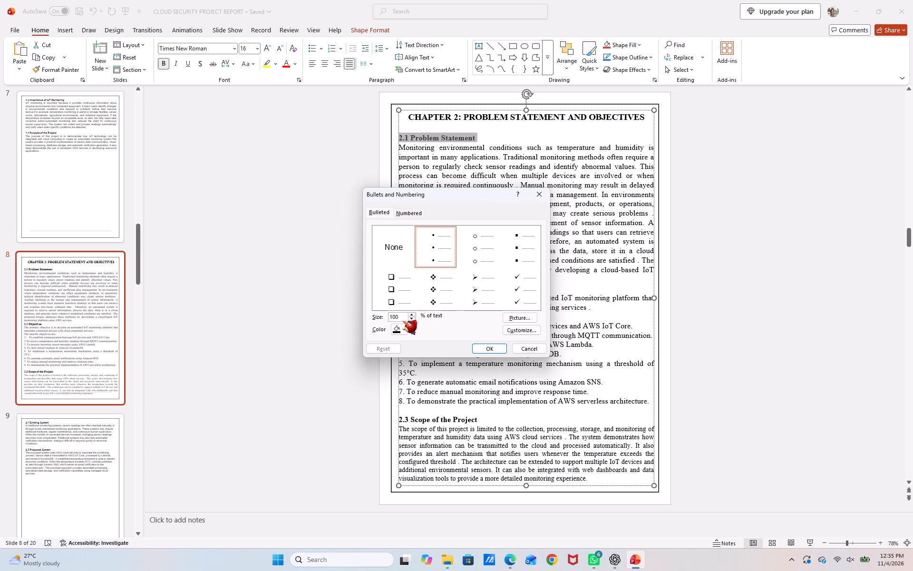
left_click(399, 318)
key("BackSpace")
key("BackSpace")
type("20")
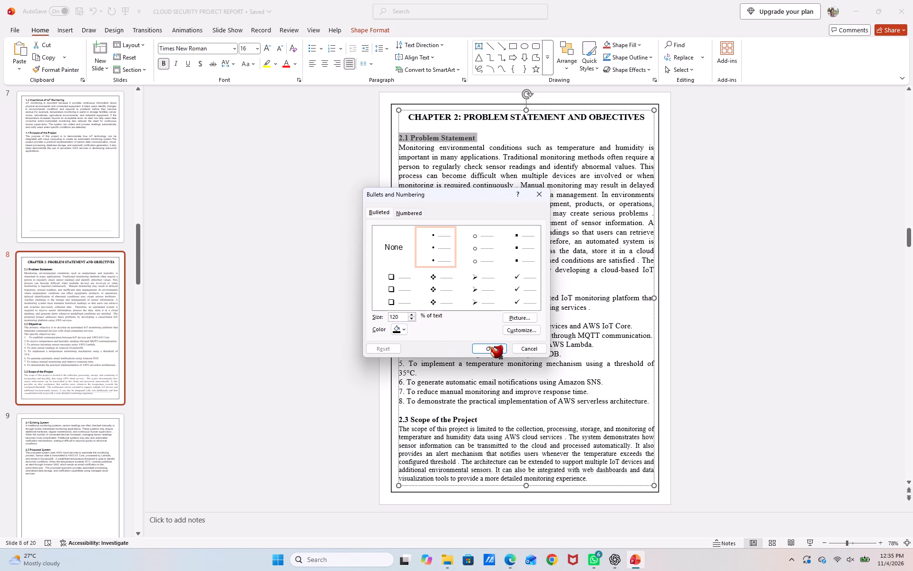
left_click(489, 346)
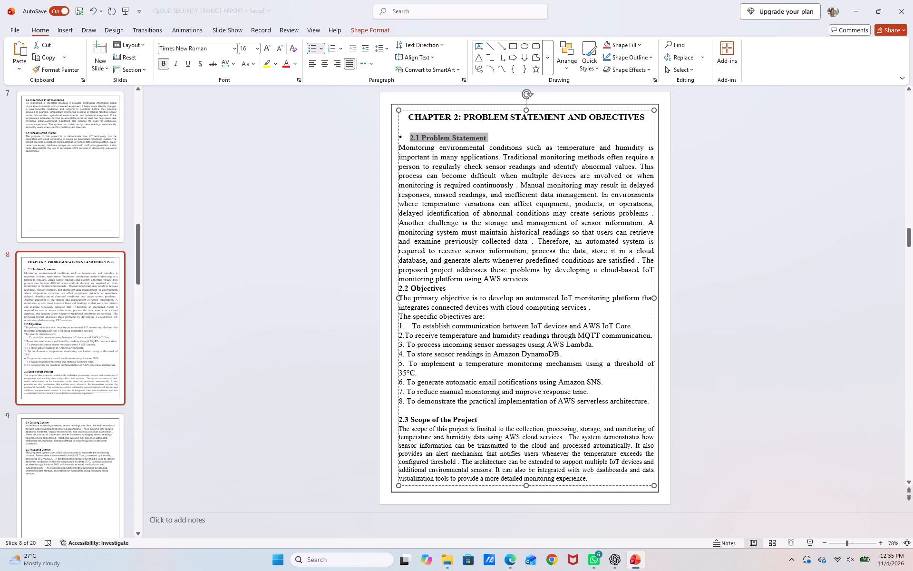
Add a filled round bullet sized at 120% of text to the "2.2 Objectives" heading on slide 8.
left_click(409, 288)
left_click_drag(448, 288, 420, 288)
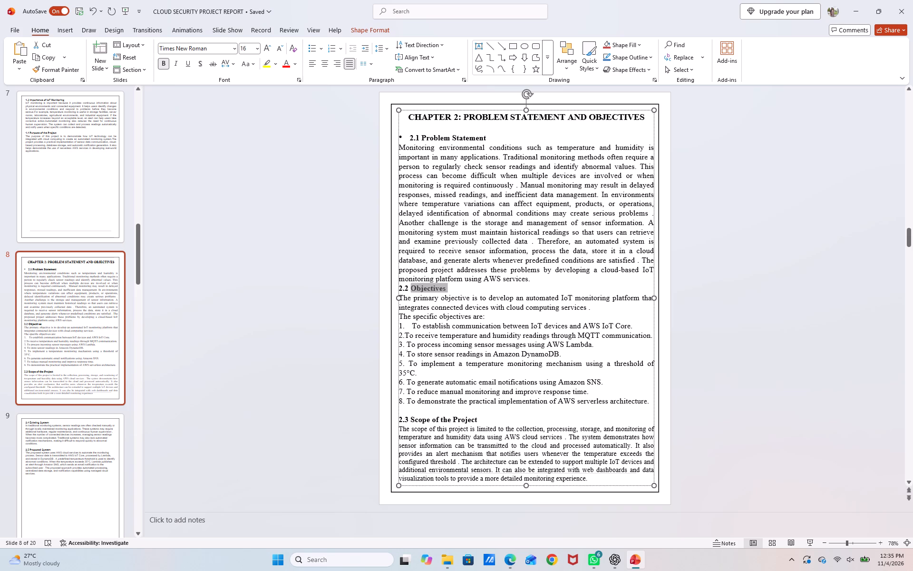
left_click_drag(420, 288, 402, 287)
left_click(323, 50)
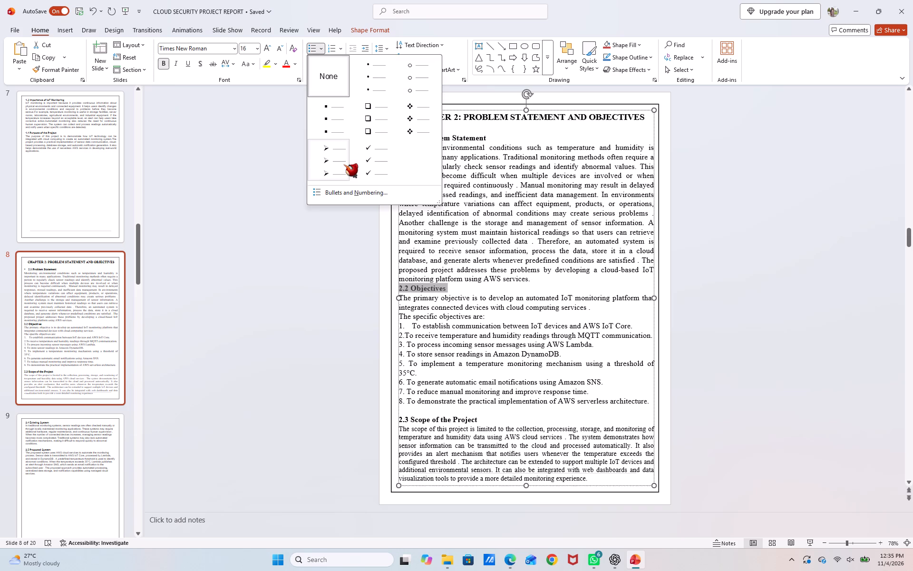
left_click(343, 188)
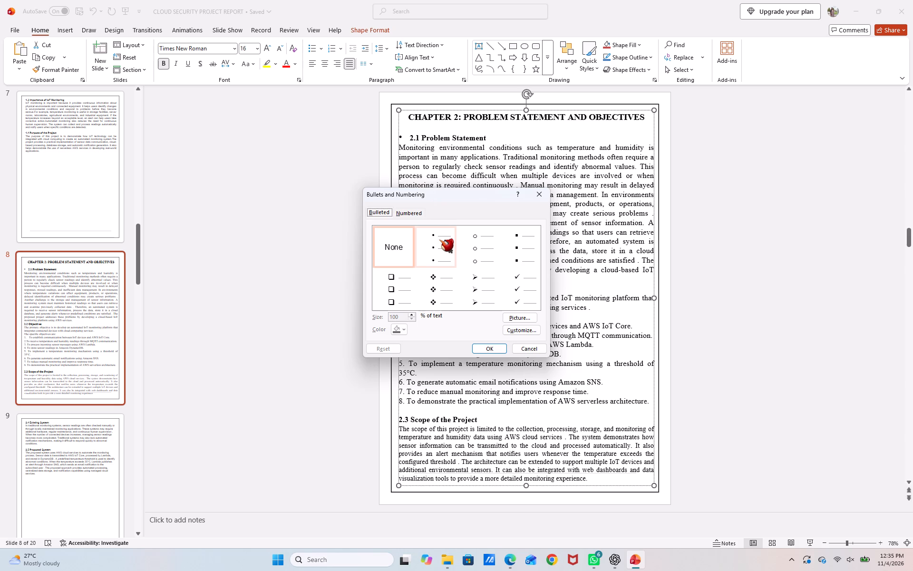
left_click(439, 240)
left_click(401, 315)
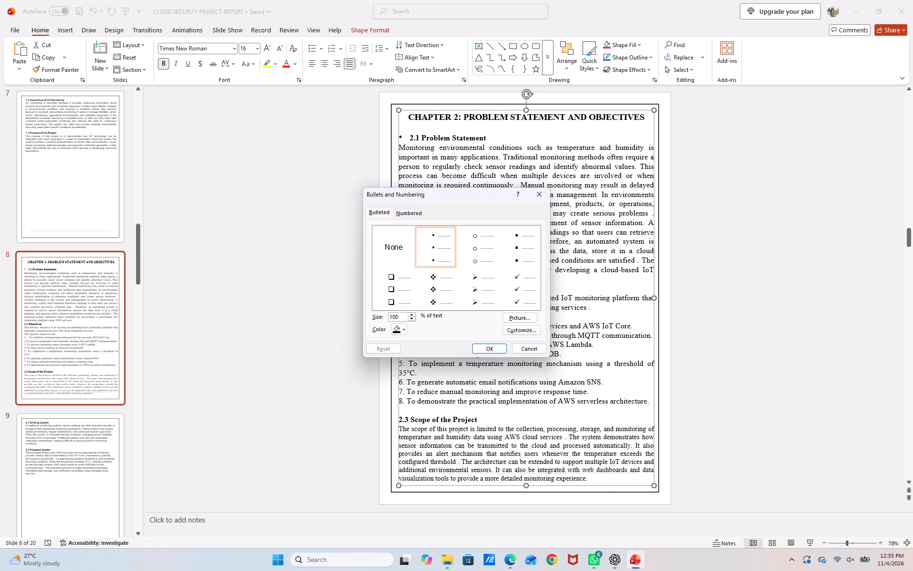
key("BackSpace")
key("BackSpace")
type("20")
left_click(488, 349)
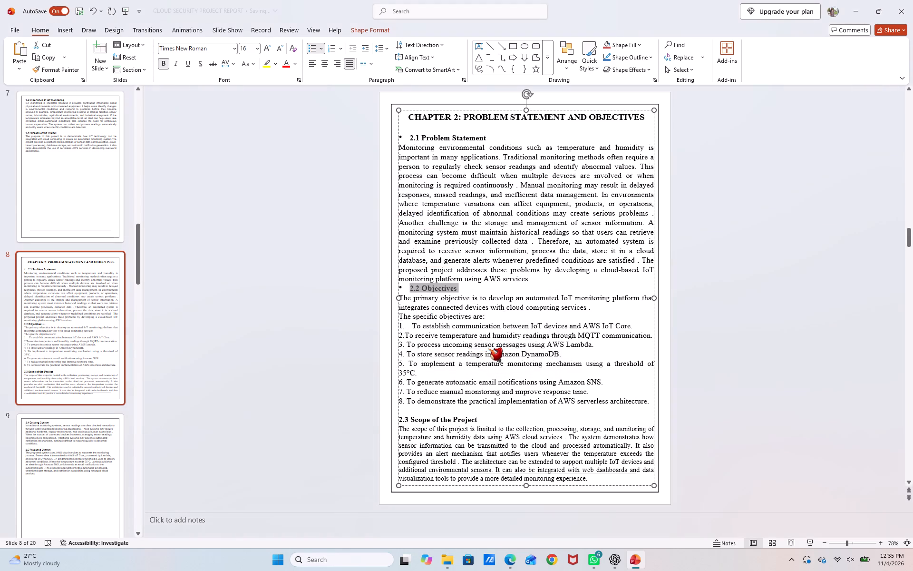
left_click(371, 375)
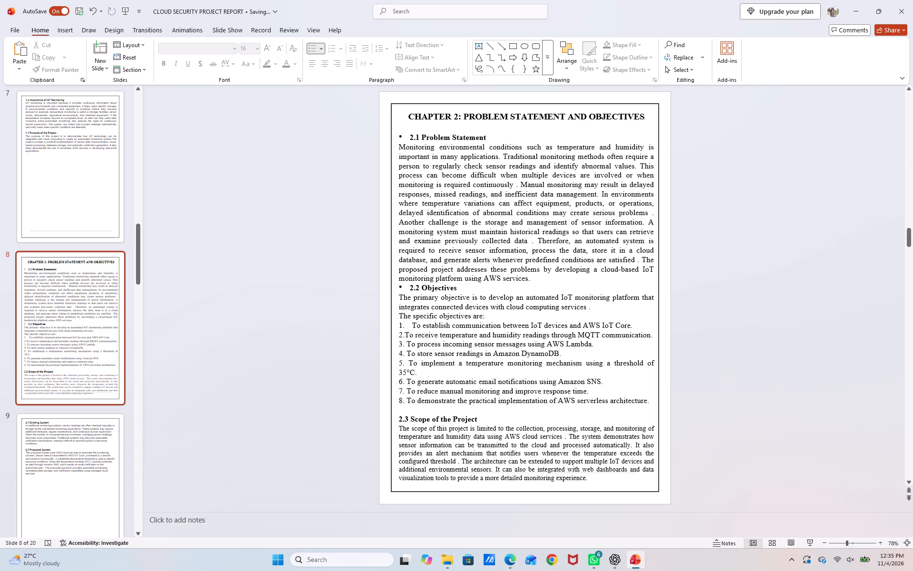
Add a filled round bullet sized at 120% of text to the "2.3 Scope of the Project" heading on slide 8.
left_click_drag(486, 417, 401, 420)
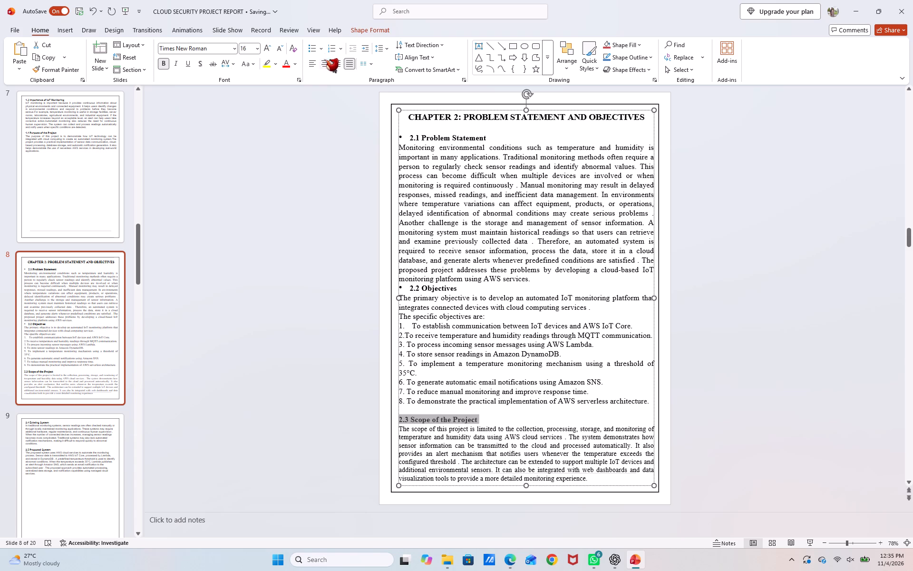
left_click(319, 46)
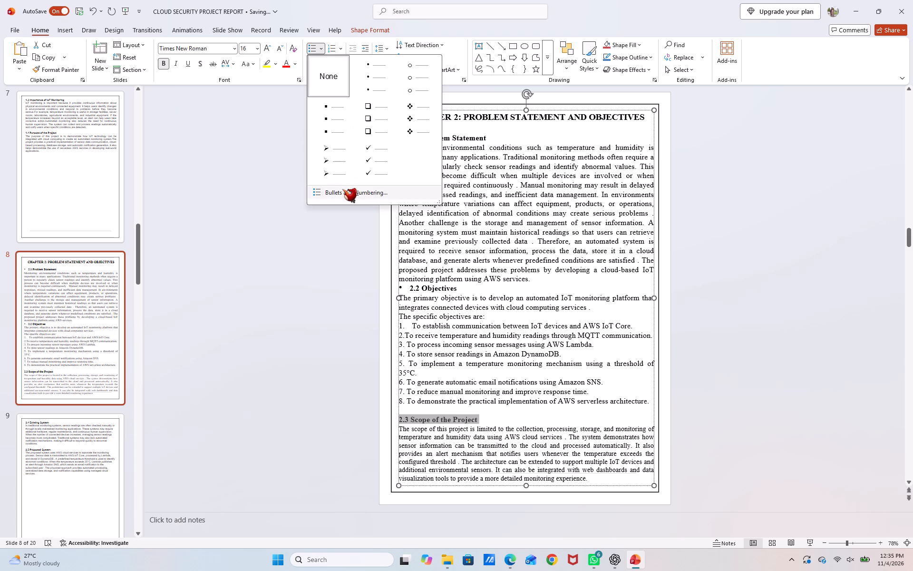
left_click(342, 189)
left_click(449, 253)
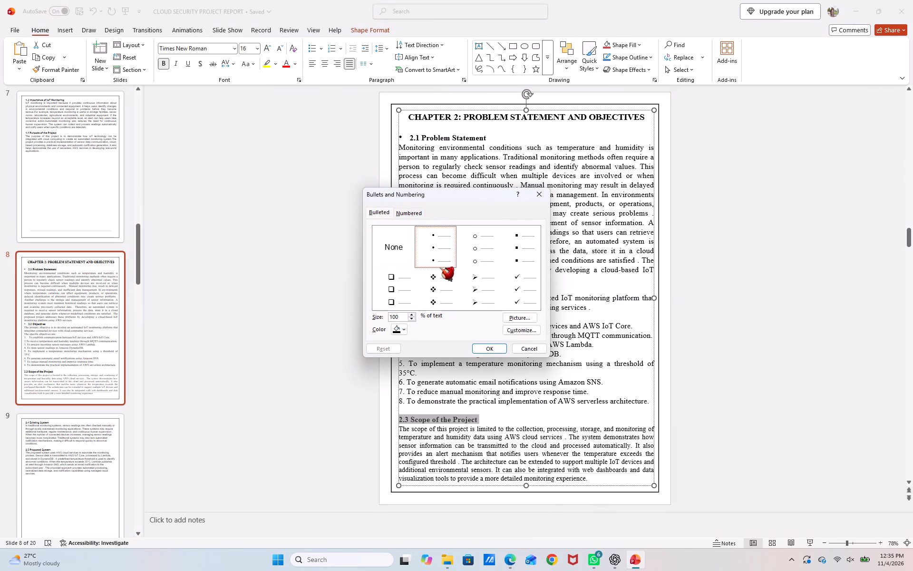
left_click(396, 317)
key("BackSpace")
key("2")
left_click(486, 350)
left_click(362, 398)
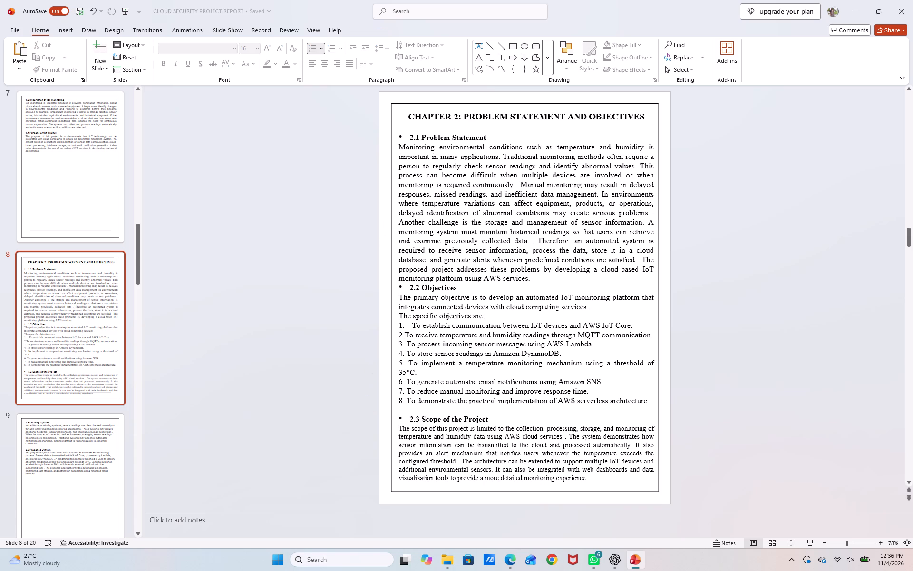
Nudge the Chapter 2 text box on slide 8 slightly to the left inside the page border.
left_click(411, 134)
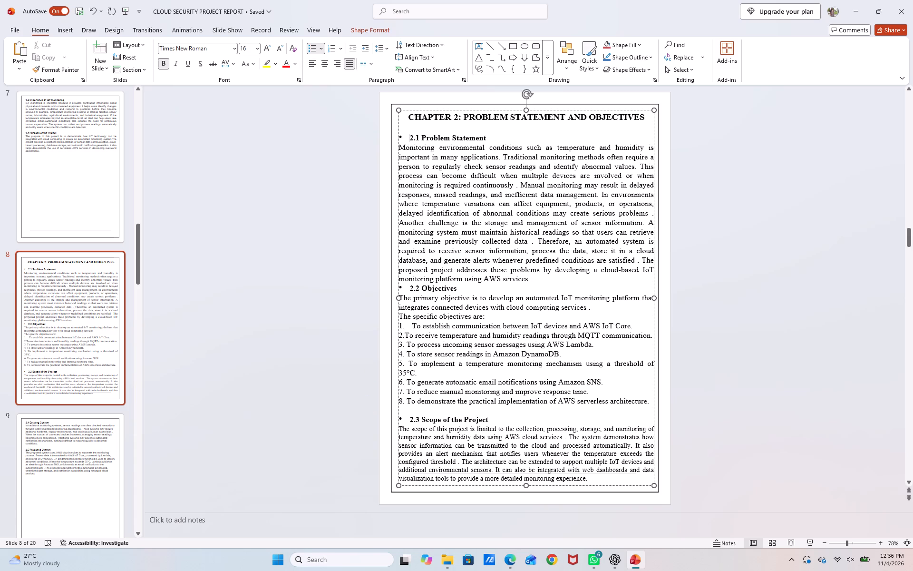
left_click(409, 109)
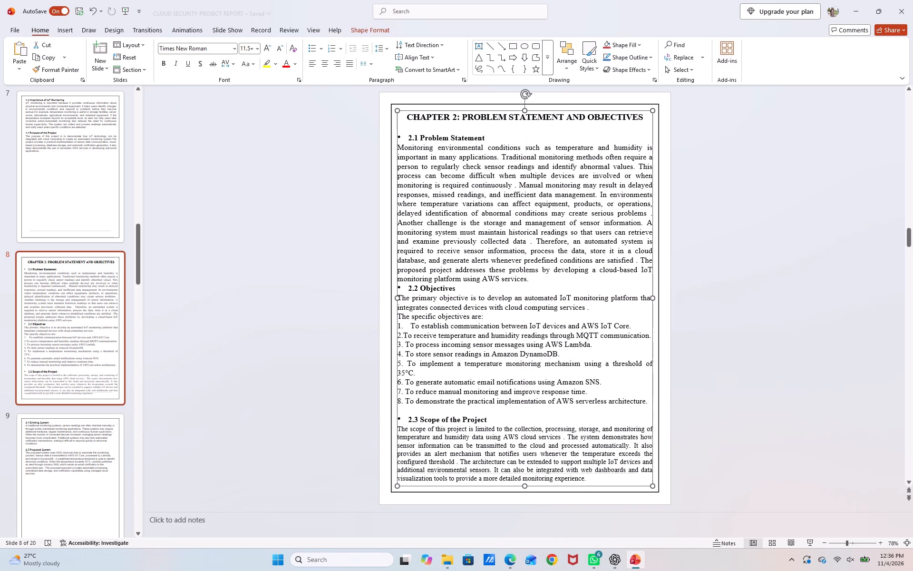
left_click(340, 158)
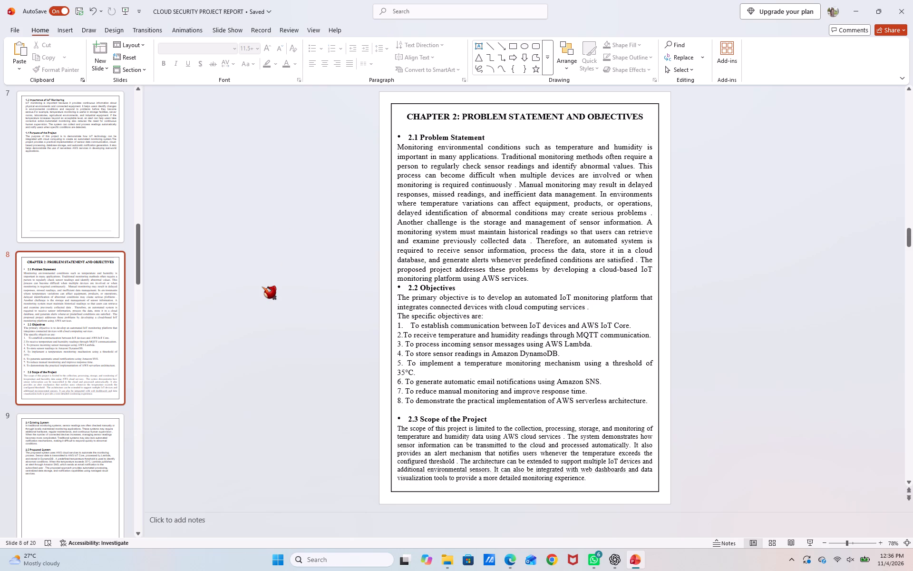
Delete the blank line above the "2.3 Scope of the Project" heading on slide 8.
left_click(413, 411)
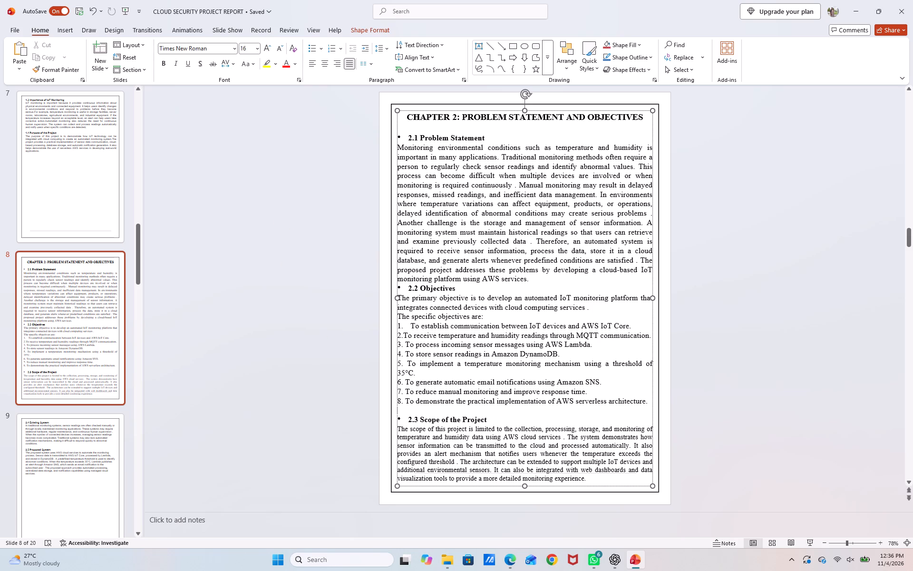
left_click(413, 411)
key("BackSpace")
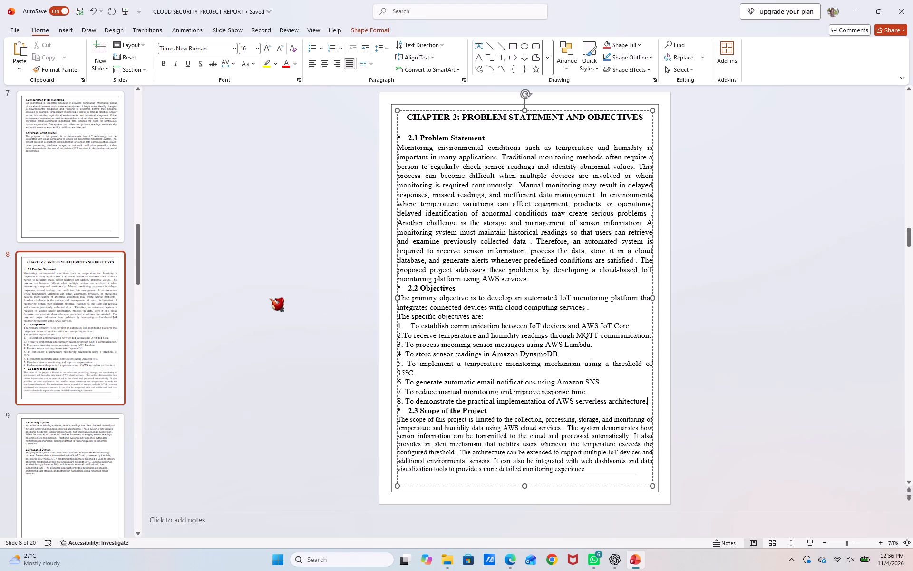
Justify all text of sections 2.4 Existing System and 2.5 Proposed System on slide 9.
left_click(117, 445)
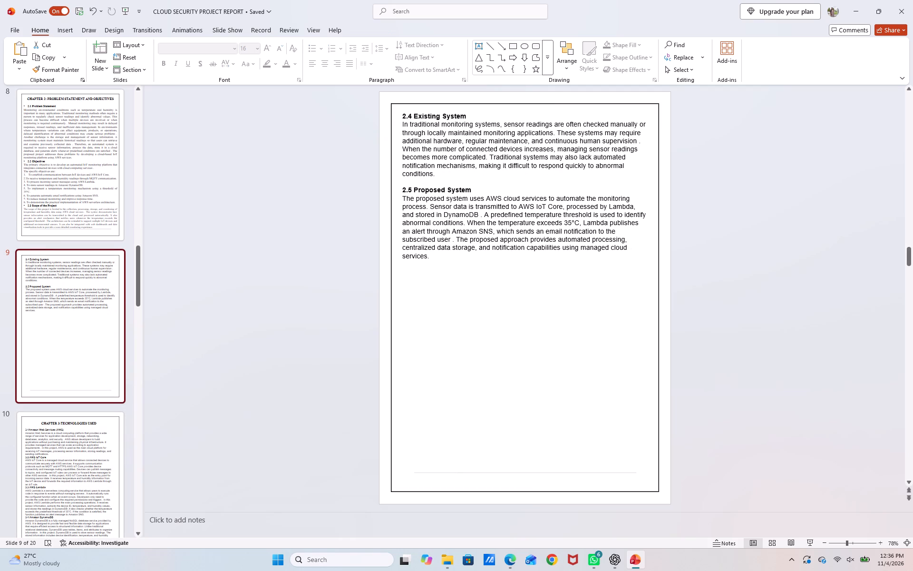
left_click_drag(403, 115, 415, 131)
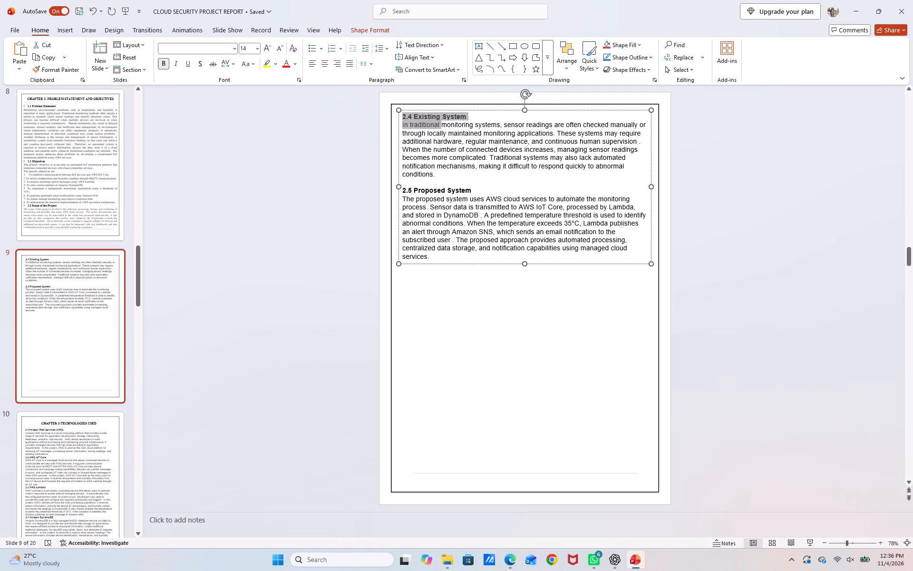
left_click_drag(415, 131, 465, 265)
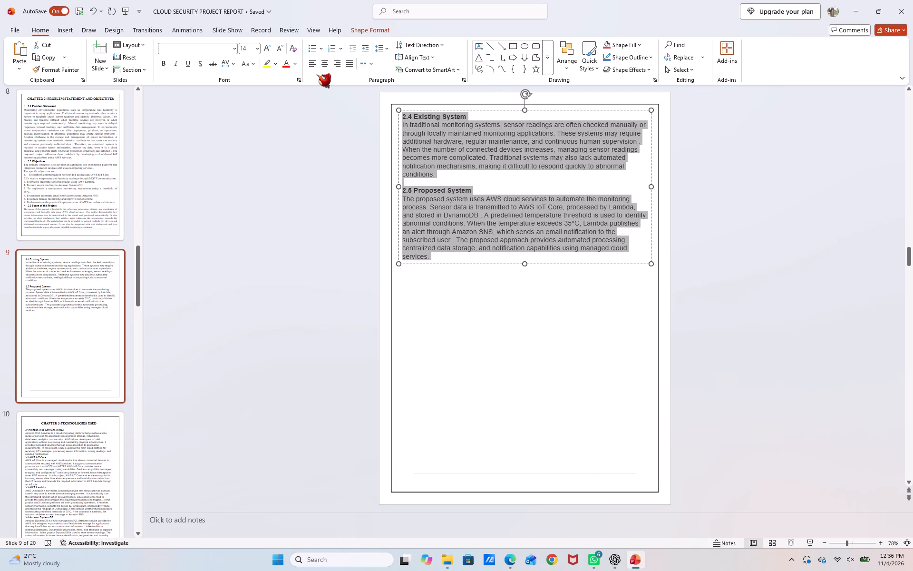
left_click(343, 62)
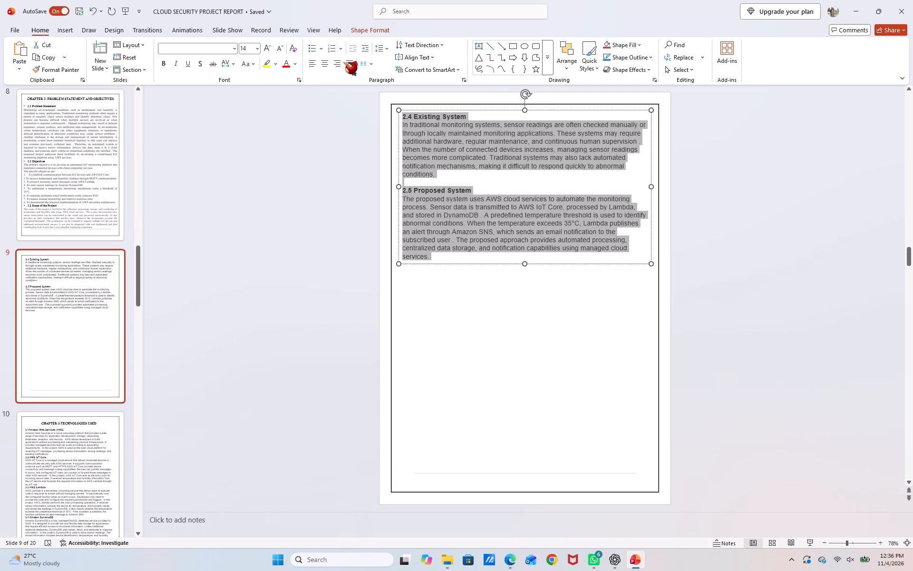
left_click(347, 66)
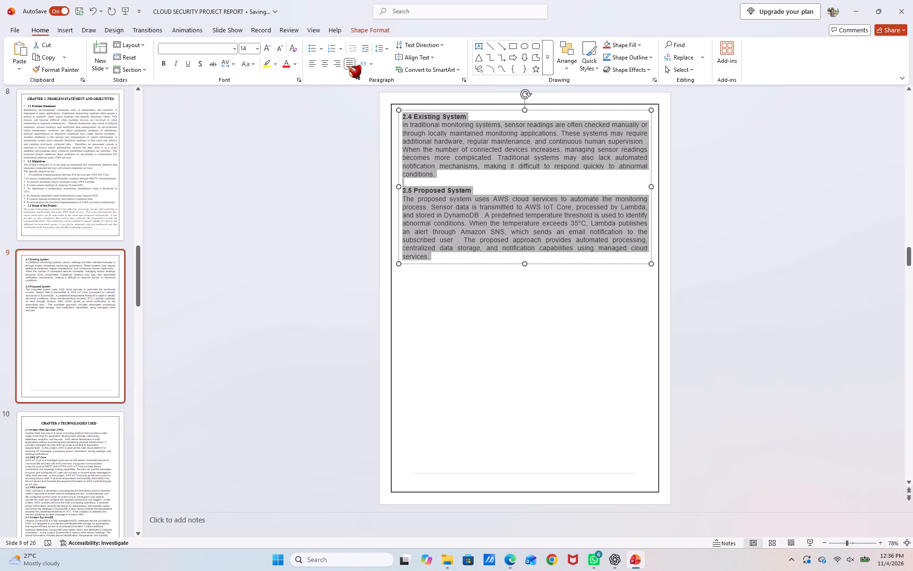
left_click(347, 222)
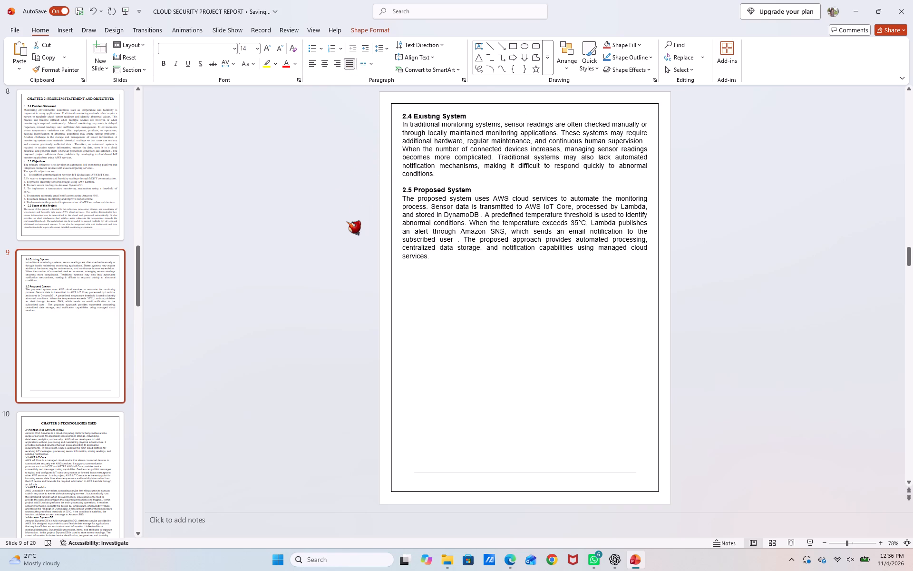
Add a filled round bullet sized at 120% of text to the "2.4 Existing System" heading on slide 9.
triple_click(402, 117)
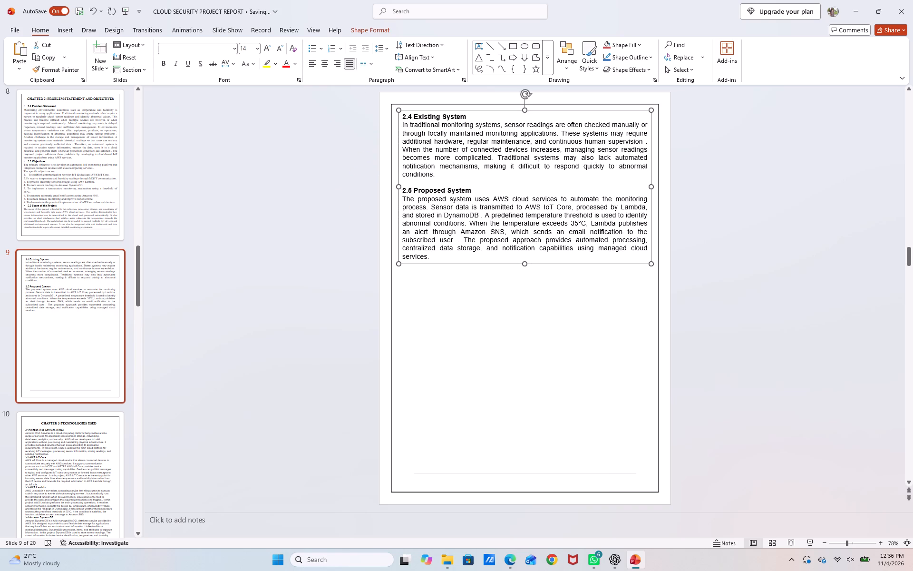
left_click(392, 129)
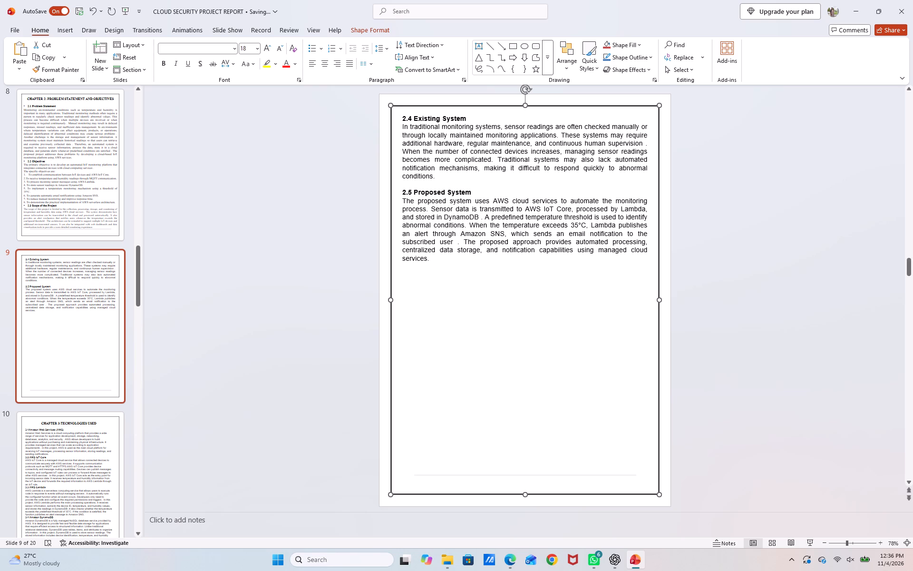
left_click_drag(404, 117, 460, 114)
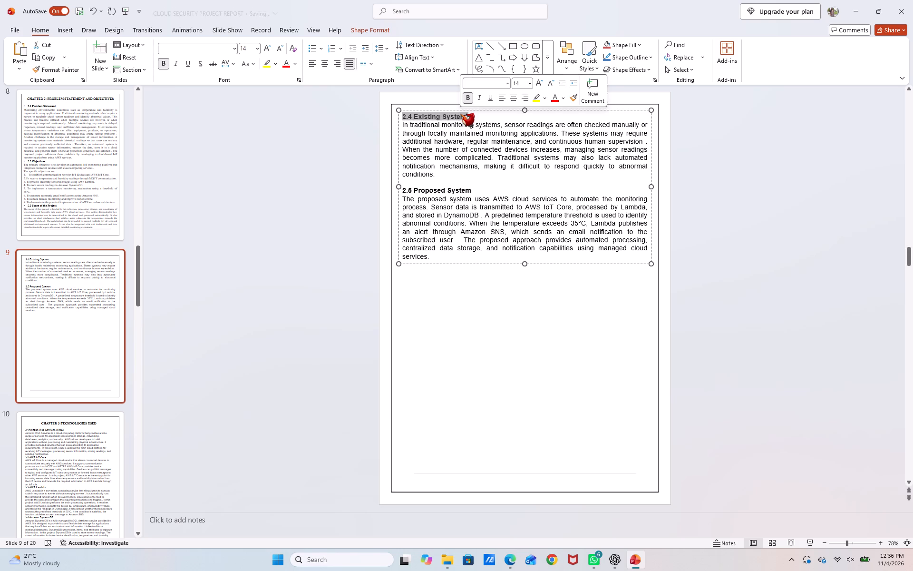
left_click(324, 49)
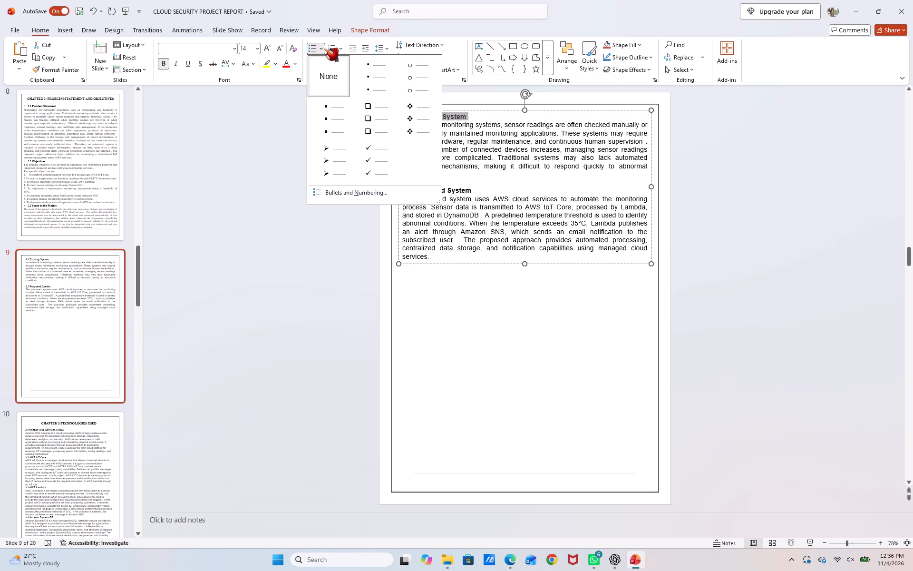
left_click(346, 187)
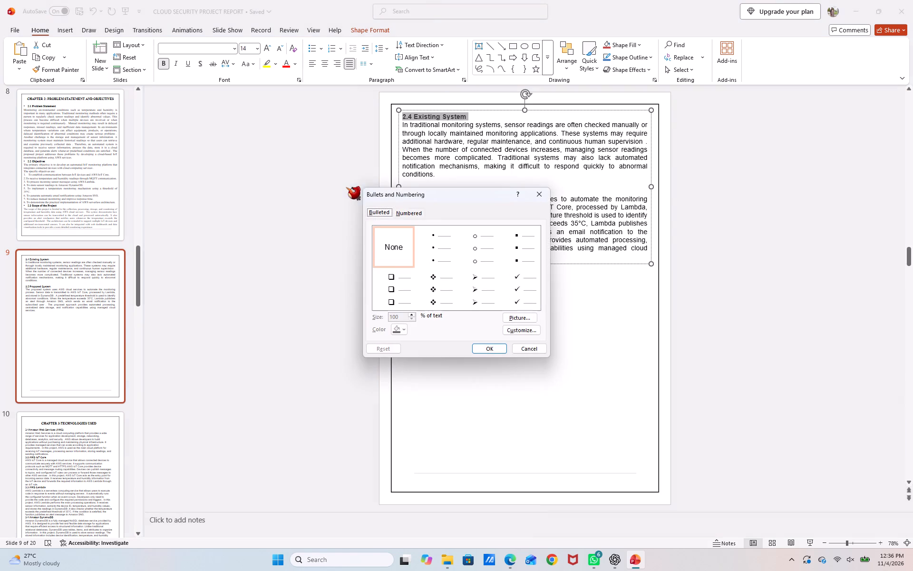
left_click(437, 248)
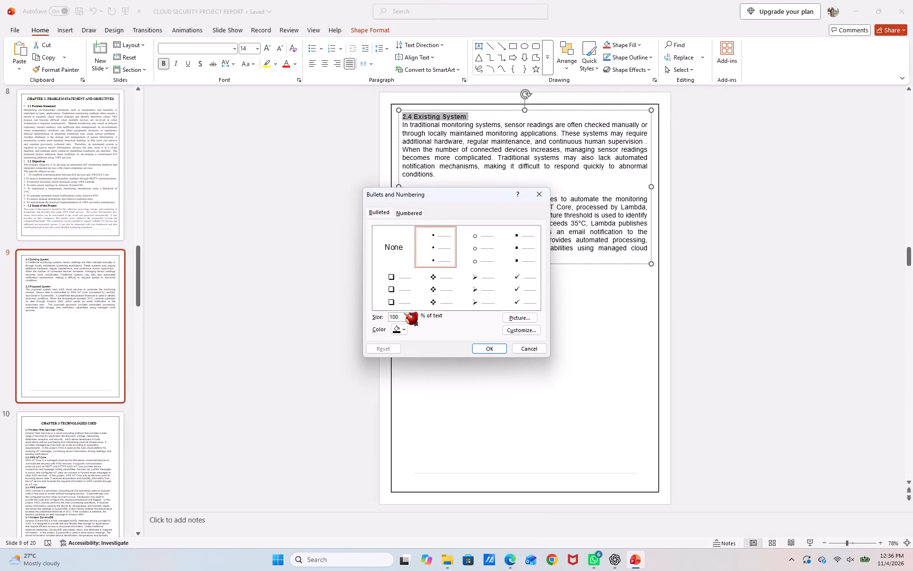
left_click(403, 315)
key("BackSpace")
key("BackSpace")
type("20")
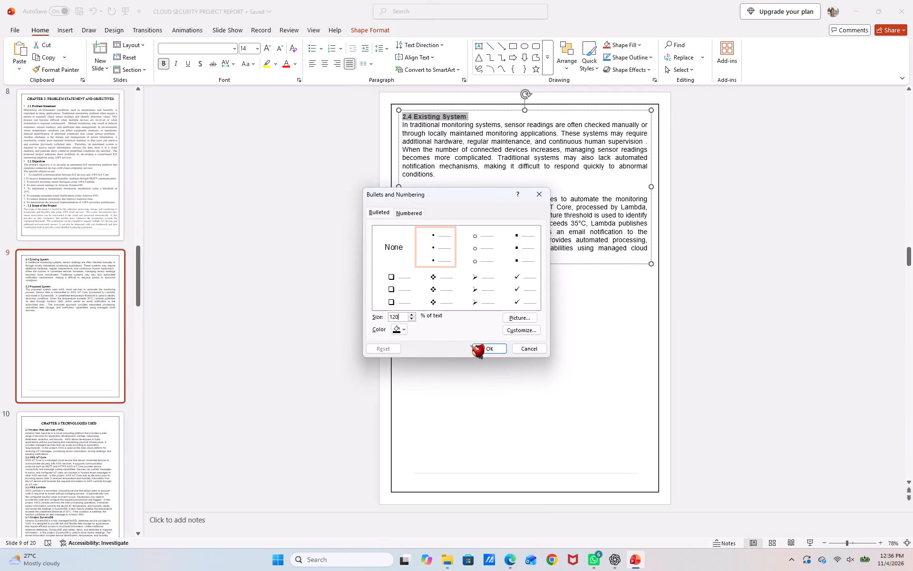
left_click(479, 350)
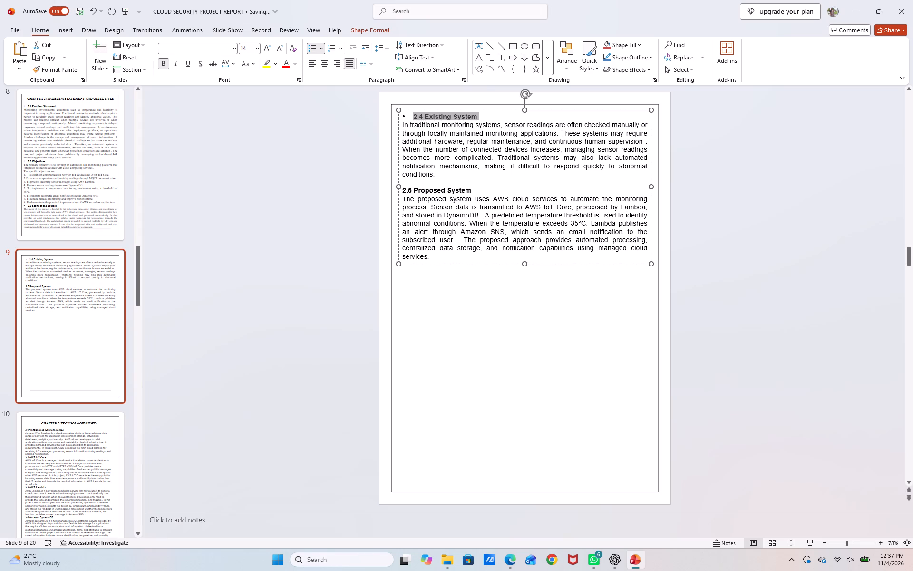
Add a filled round bullet sized at 120% of text to the "2.5 Proposed System" heading on slide 9.
left_click_drag(471, 189, 409, 193)
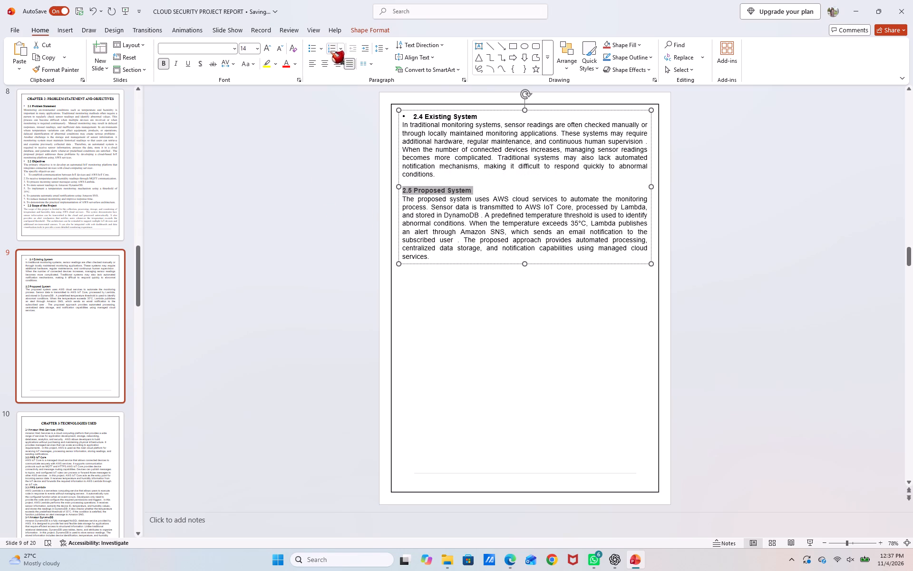
left_click(322, 49)
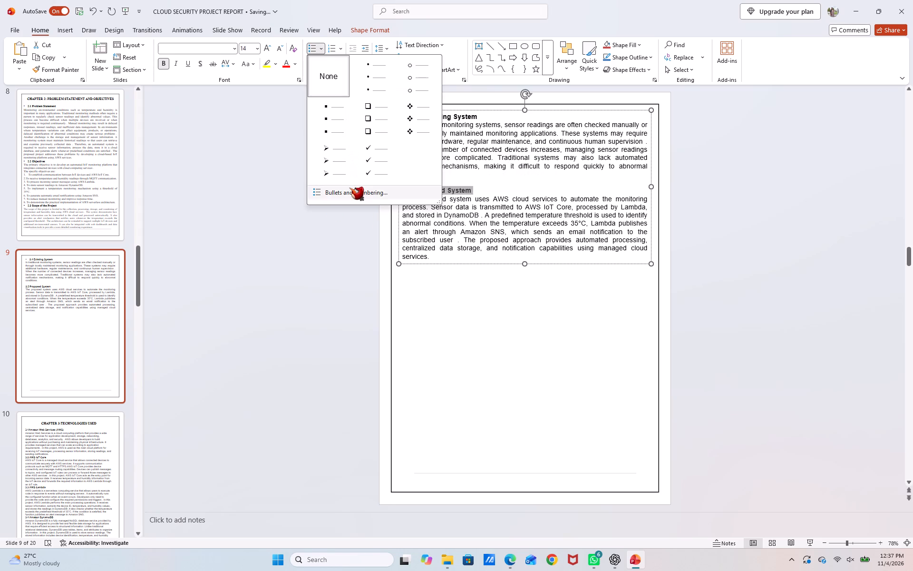
left_click(350, 188)
left_click(446, 240)
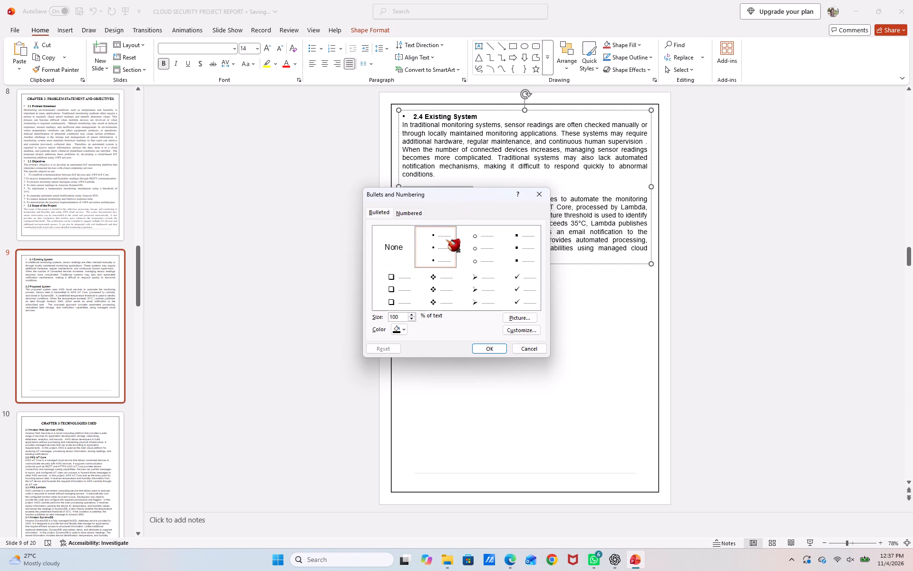
left_click(401, 315)
key("BackSpace")
key("BackSpace")
type("20")
left_click(493, 351)
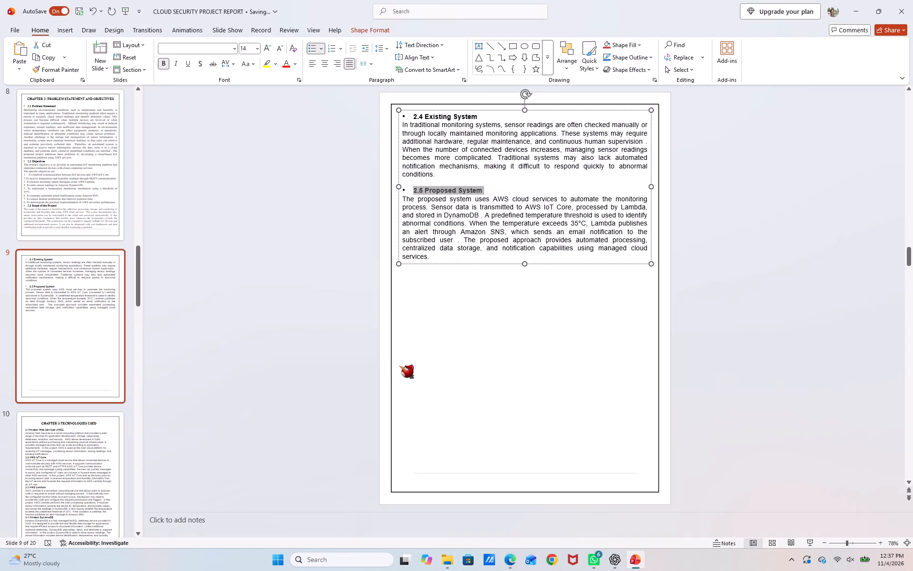
left_click(345, 363)
Justify all text of sections 3.1 to 3.4 below the Chapter 3 title on slide 10.
left_click(112, 464)
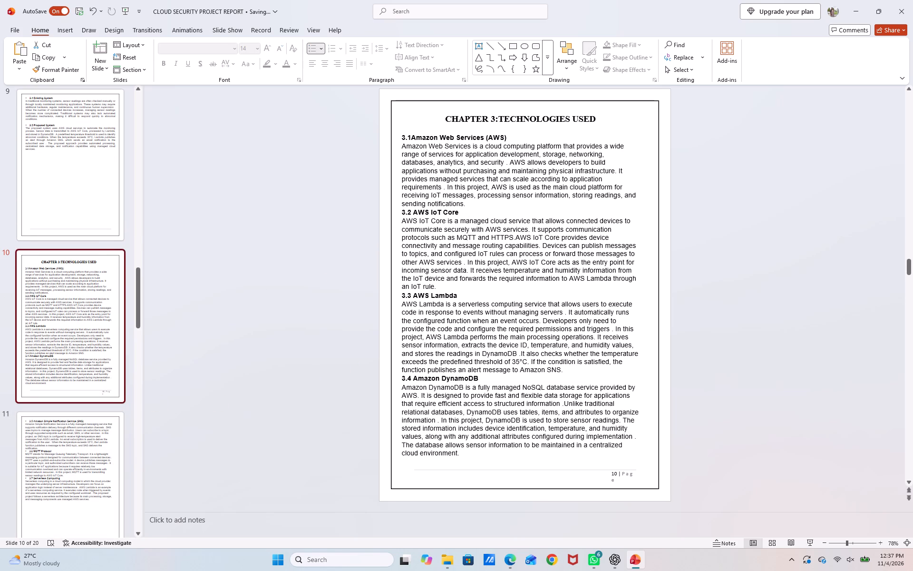
left_click_drag(405, 139, 415, 146)
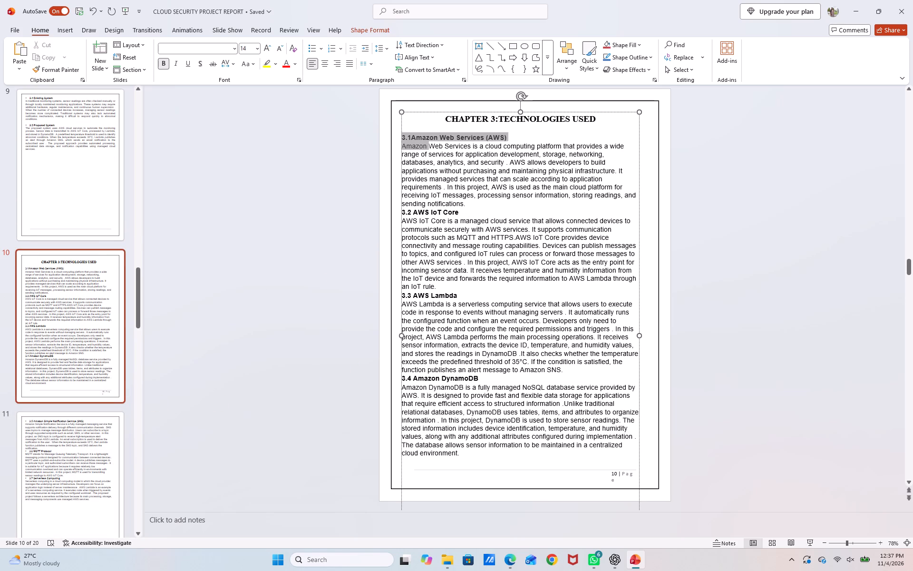
left_click_drag(415, 146, 597, 454)
scroll(515, 332, "up", 1)
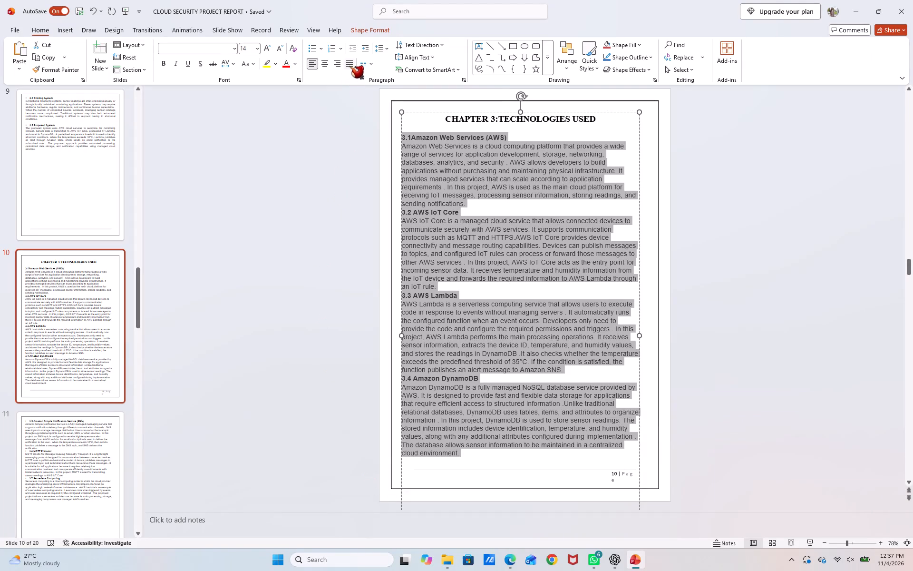
left_click(350, 65)
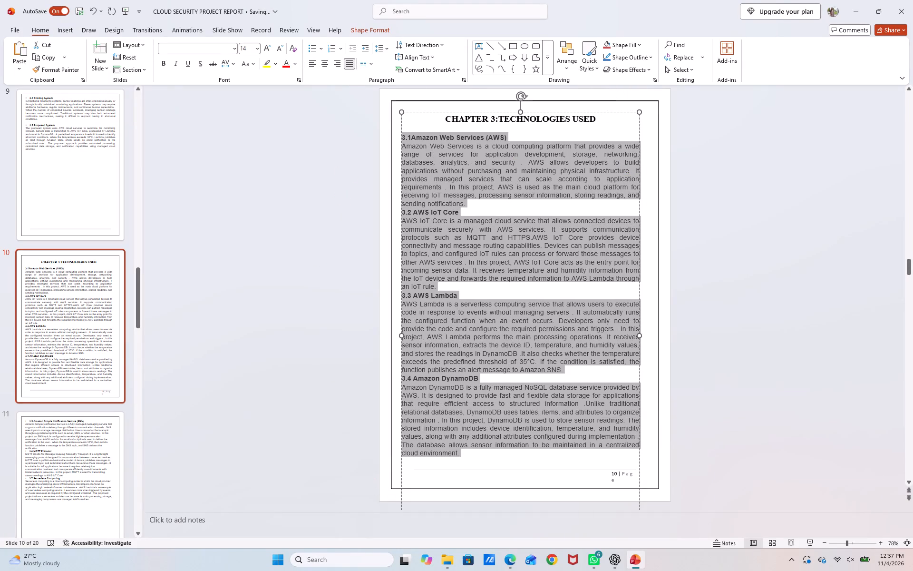
Nudge the Chapter 3 text box on slide 10 slightly to the right, centring it inside the page border.
left_click_drag(603, 112, 608, 112)
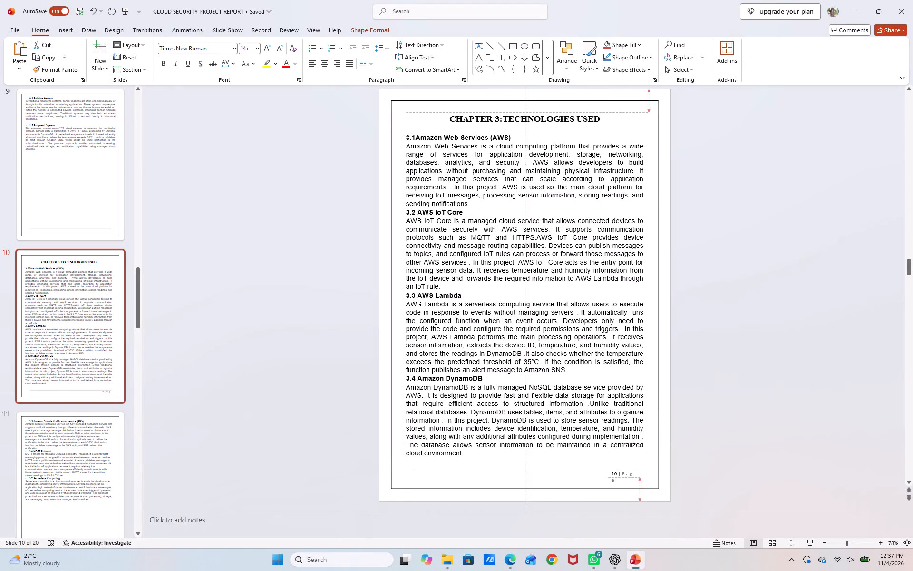
left_click_drag(608, 112, 611, 112)
left_click_drag(611, 112, 612, 113)
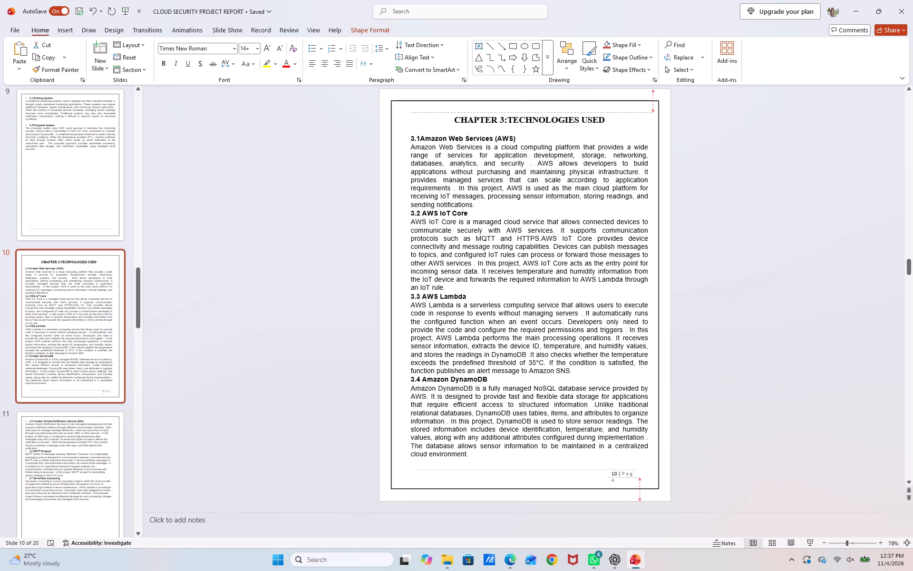
left_click_drag(612, 113, 610, 114)
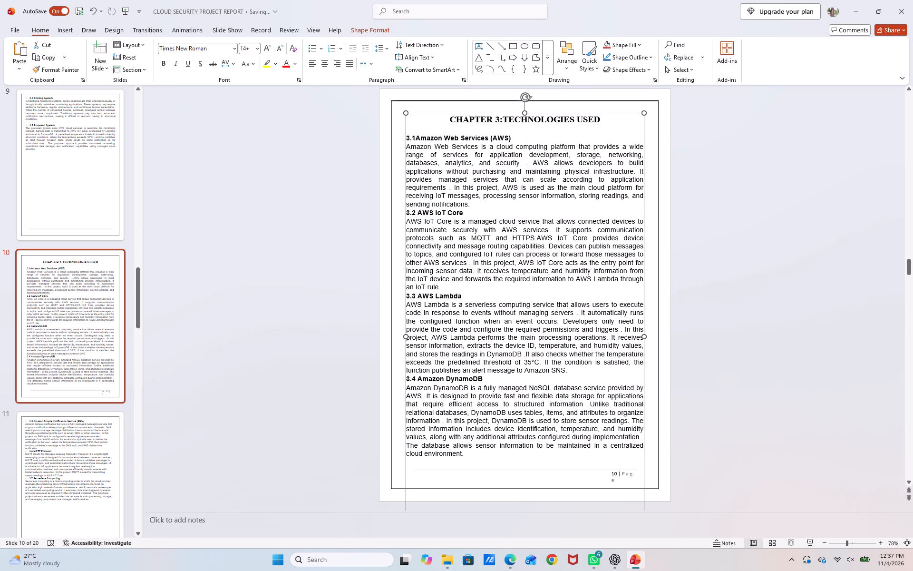
left_click(800, 185)
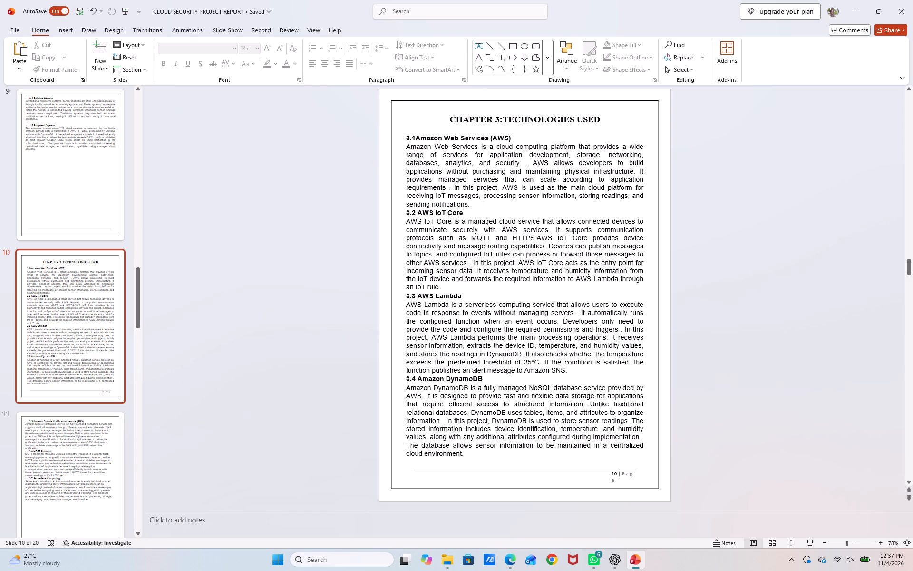
Add a filled round bullet sized at 120% of text to the "3.1Amazon Web Services (AWS)" heading on slide 10.
left_click_drag(407, 137, 508, 136)
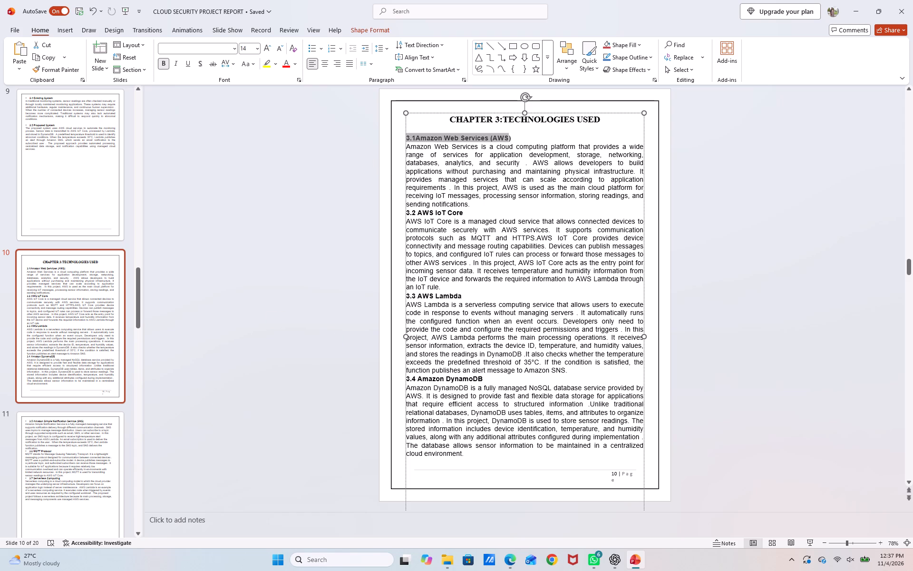
left_click_drag(508, 136, 515, 137)
left_click(323, 50)
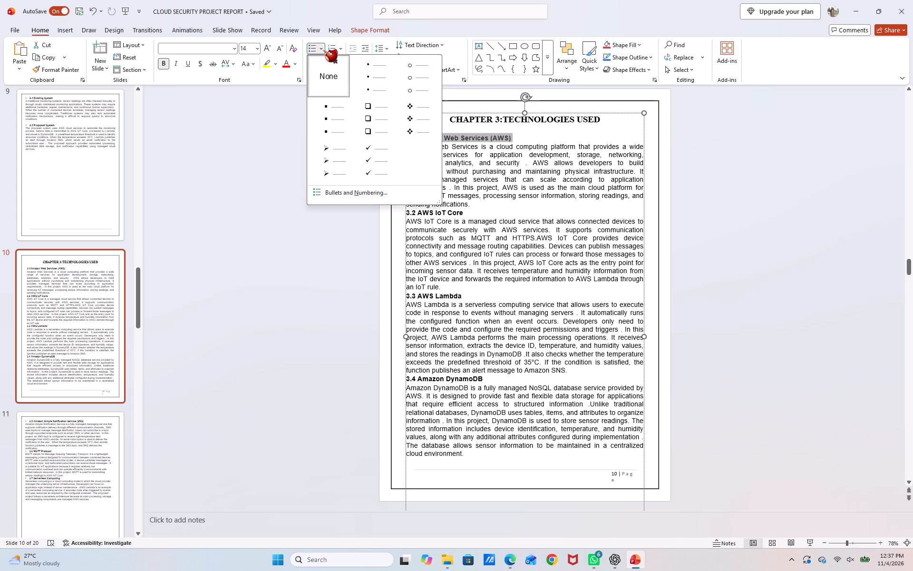
left_click(348, 191)
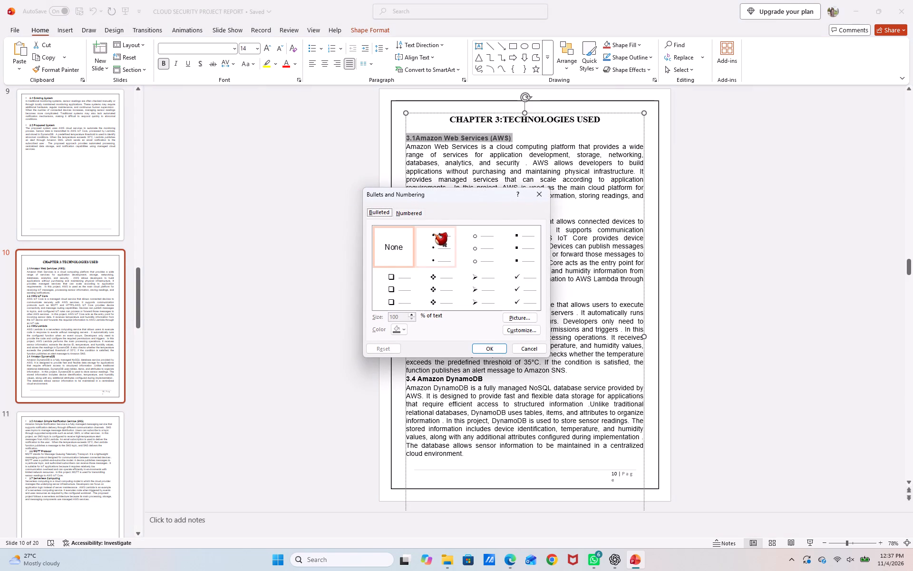
left_click(438, 246)
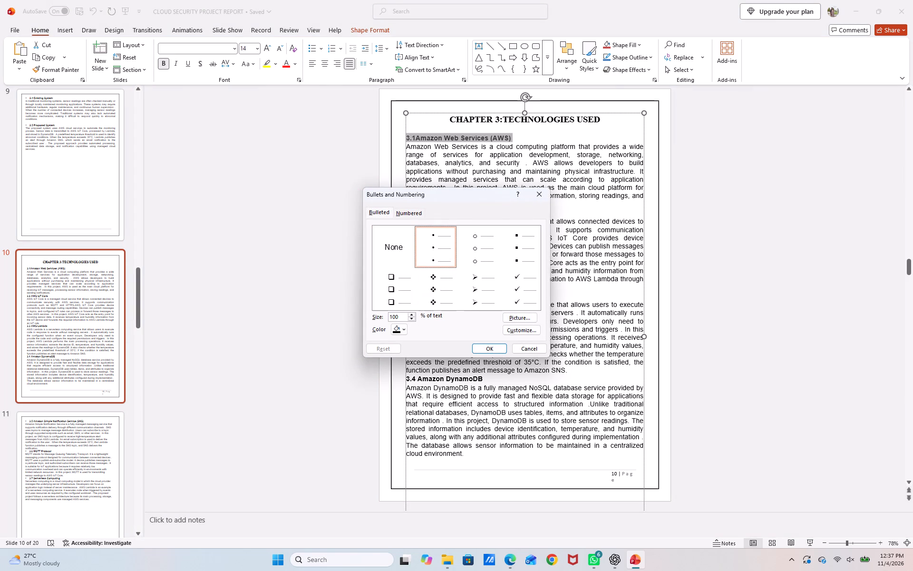
left_click(402, 315)
key("BackSpace")
key("BackSpace")
type("20")
left_click(477, 348)
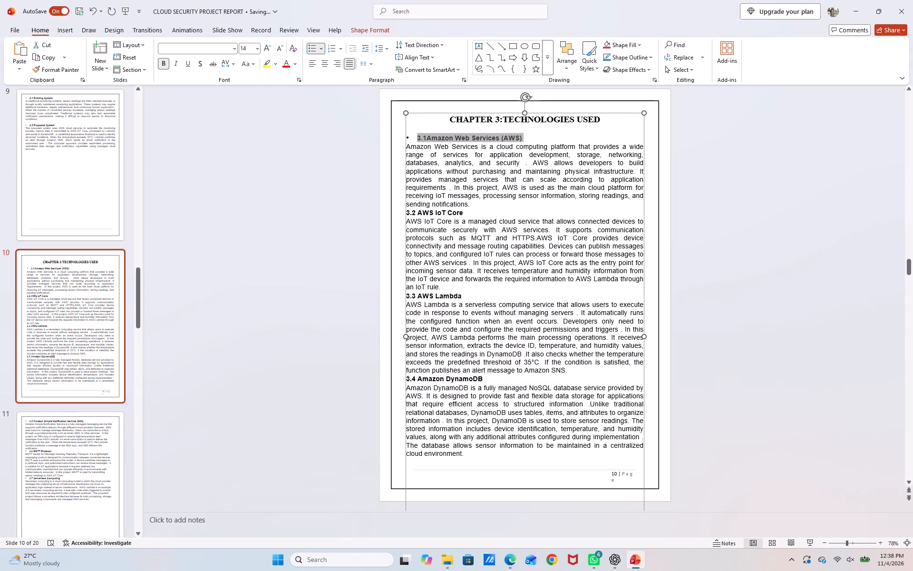
Add a filled round bullet sized at 120% of text to the "3.2 AWS IoT Core" heading on slide 10.
left_click_drag(466, 212, 408, 216)
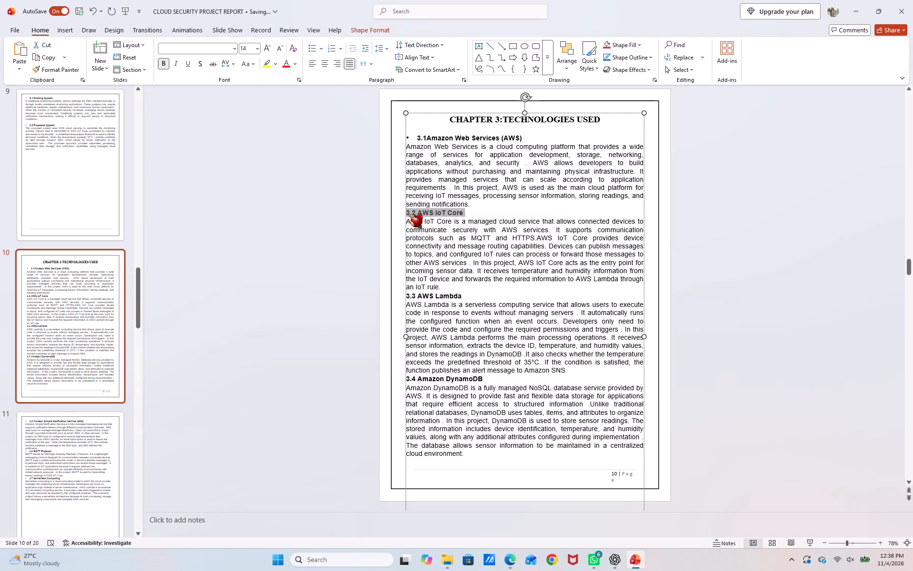
left_click(323, 49)
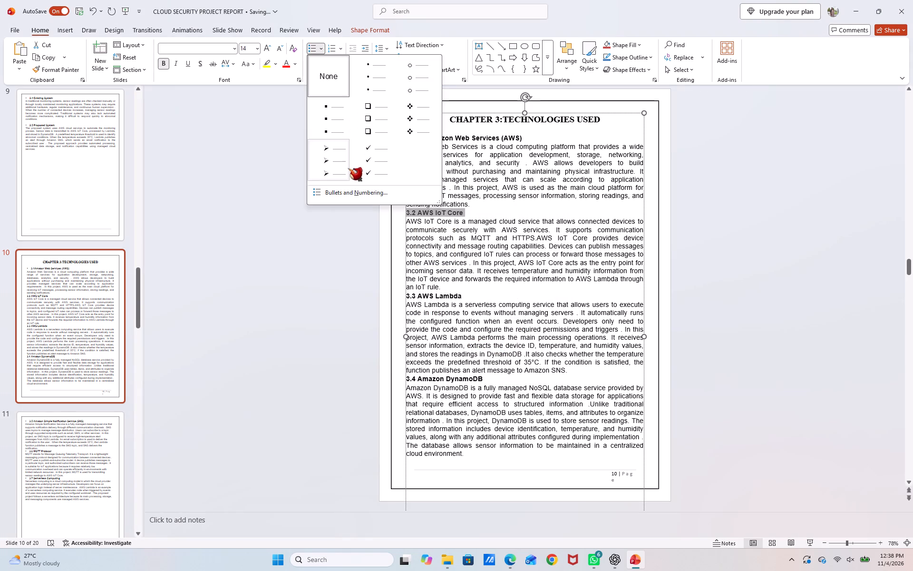
left_click(347, 192)
left_click(437, 234)
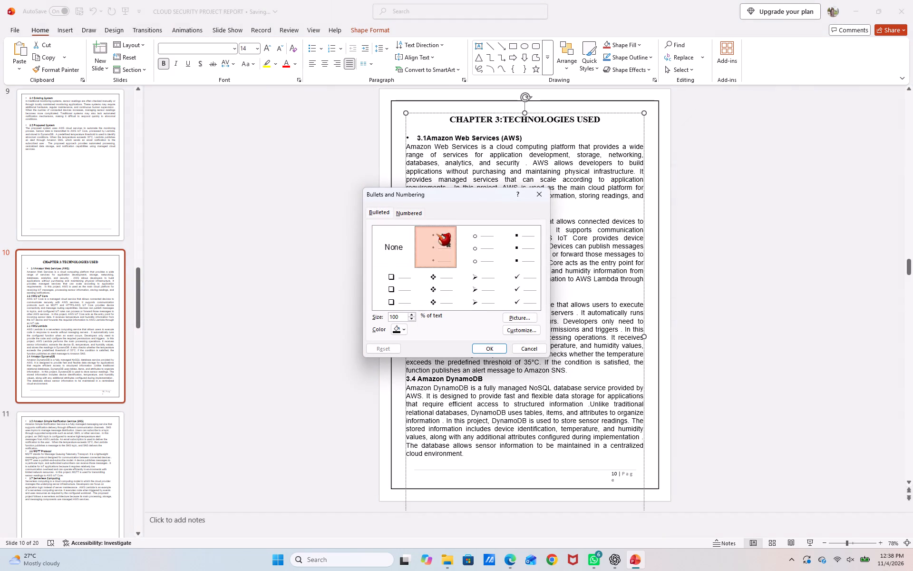
left_click(403, 315)
key("BackSpace")
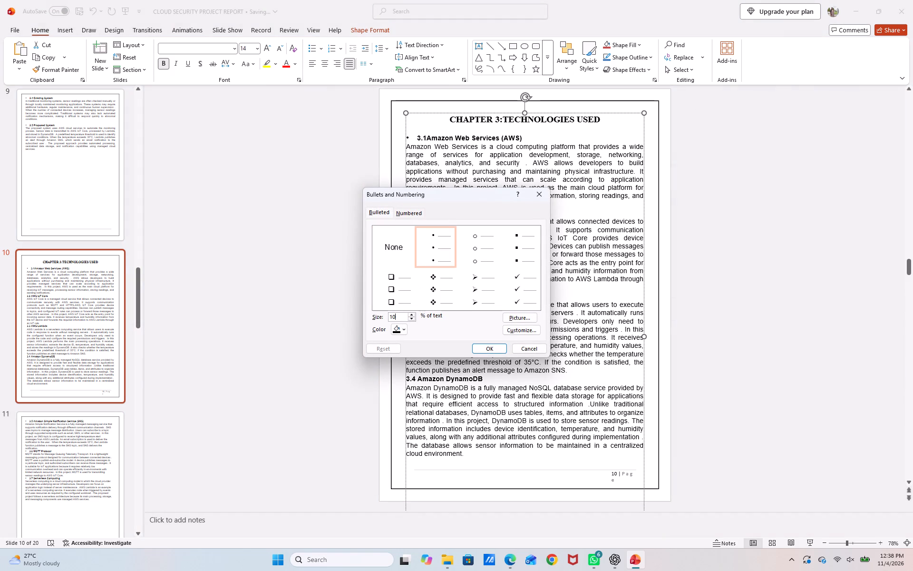
key("BackSpace")
type("20")
left_click(491, 350)
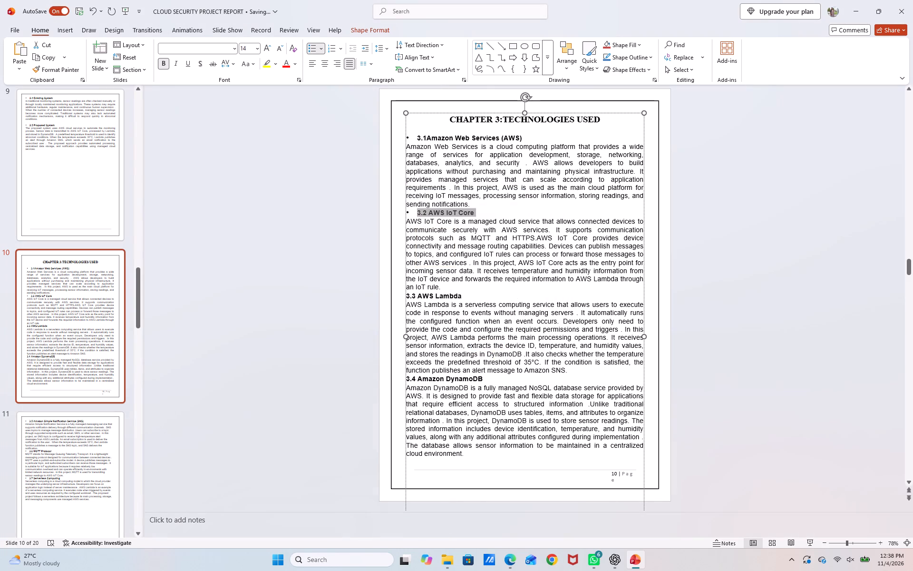
Add a filled round bullet sized at 120% of text to the "3.3 AWS Lambda" heading on slide 10.
left_click_drag(475, 296, 414, 298)
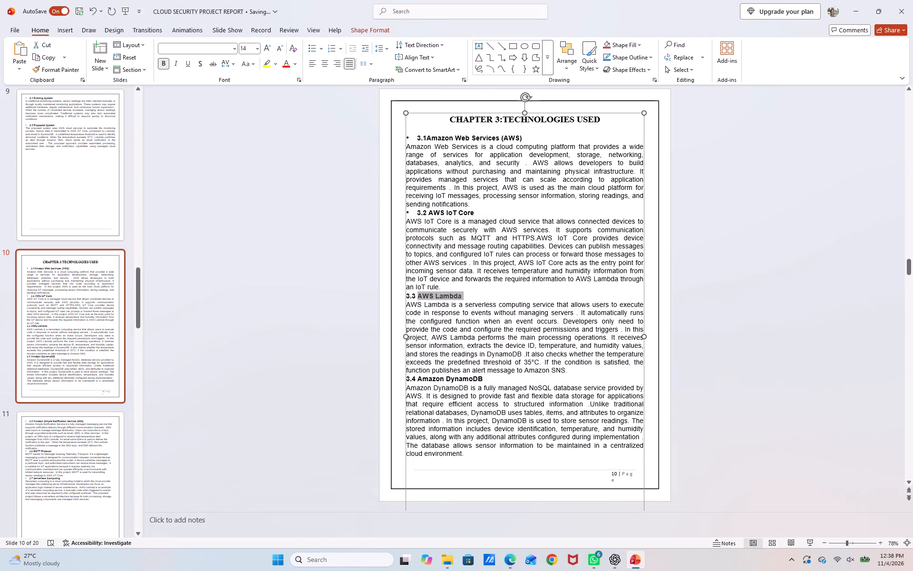
left_click_drag(414, 298, 410, 298)
left_click(320, 50)
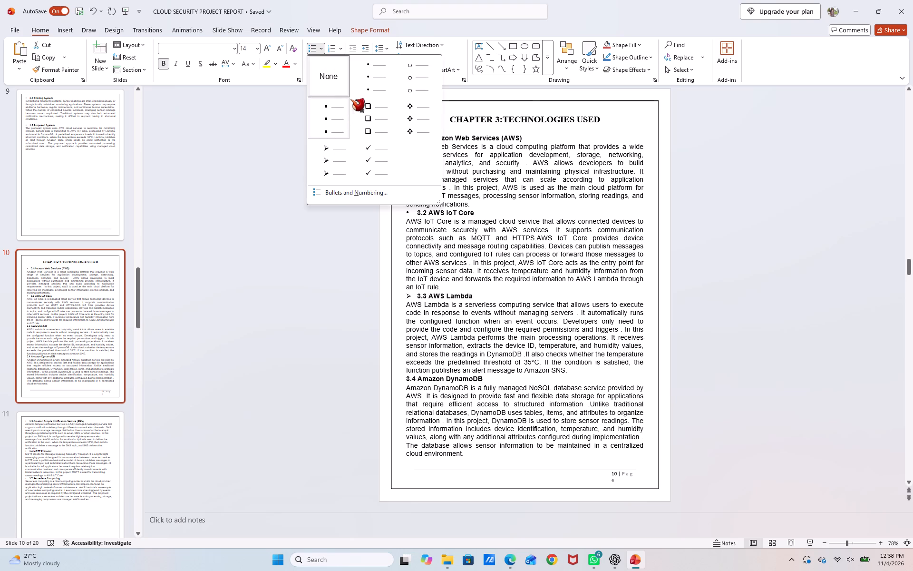
left_click(355, 196)
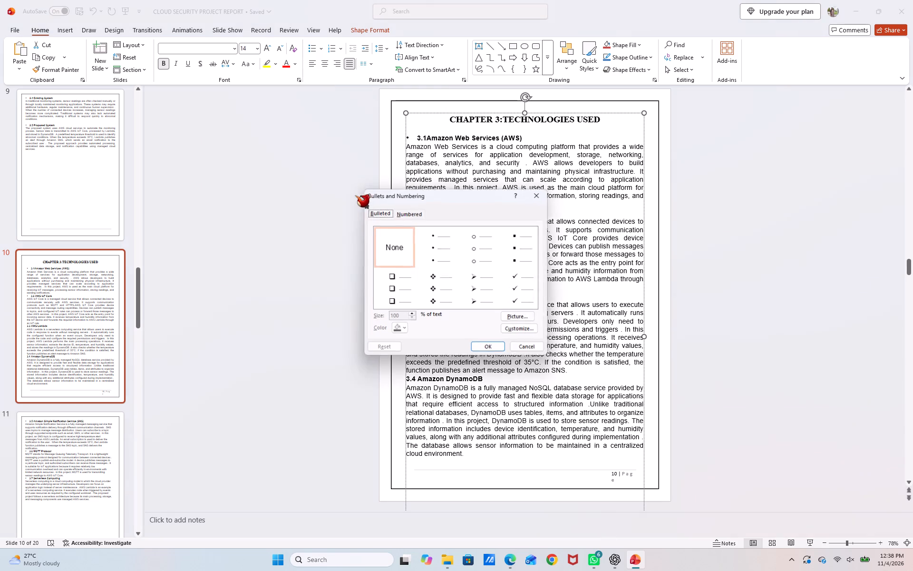
left_click(435, 244)
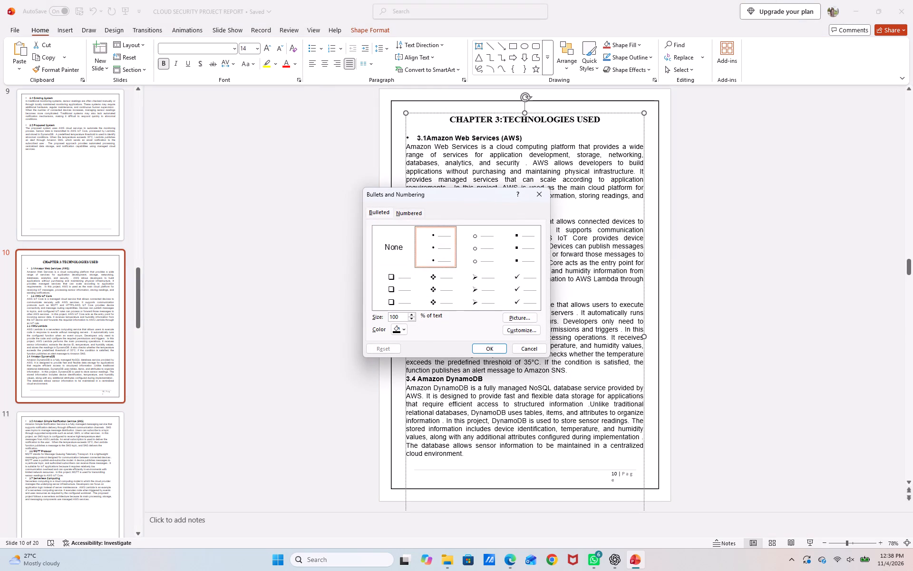
left_click(401, 315)
key("BackSpace")
key("BackSpace")
type("20")
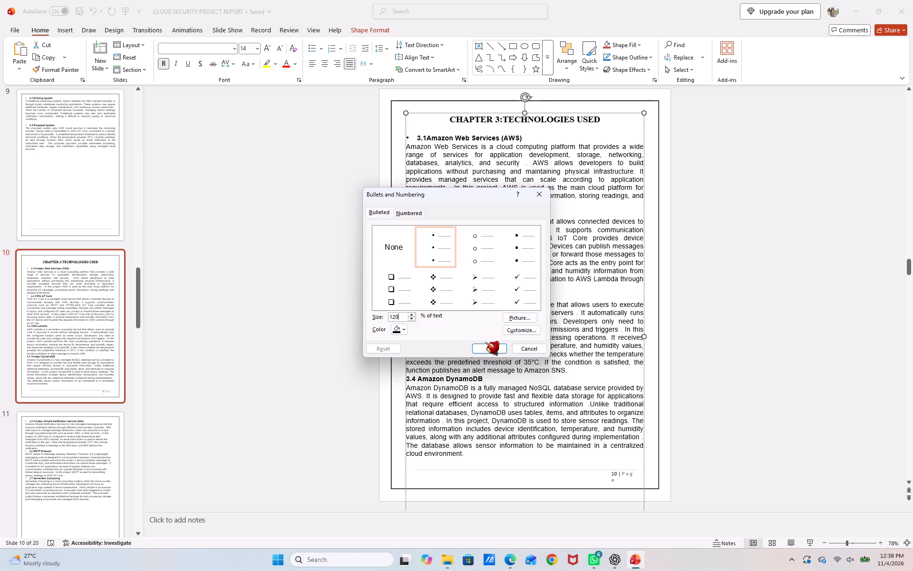
left_click(491, 348)
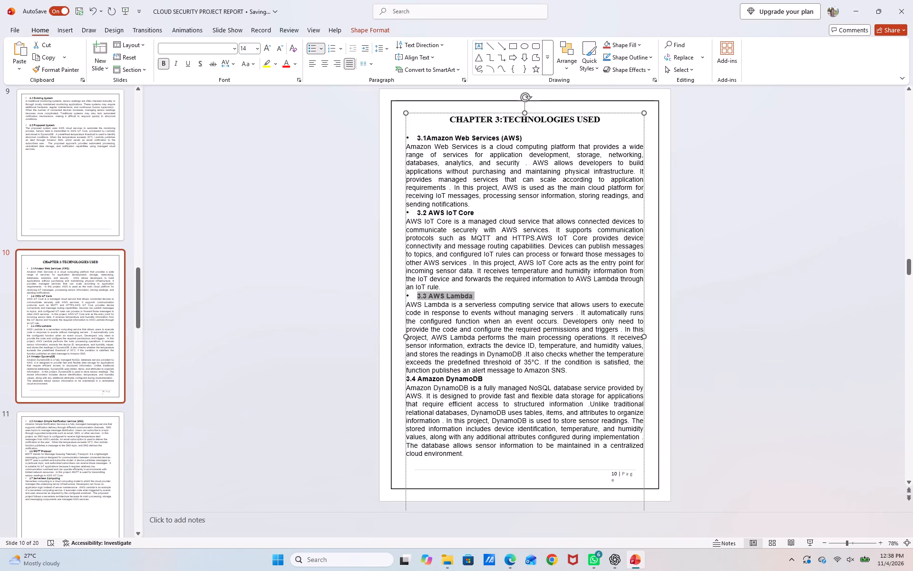
Add a filled round bullet sized at 120% of text to the "3.4 Amazon DynamoDB" heading on slide 10.
left_click_drag(501, 379, 430, 377)
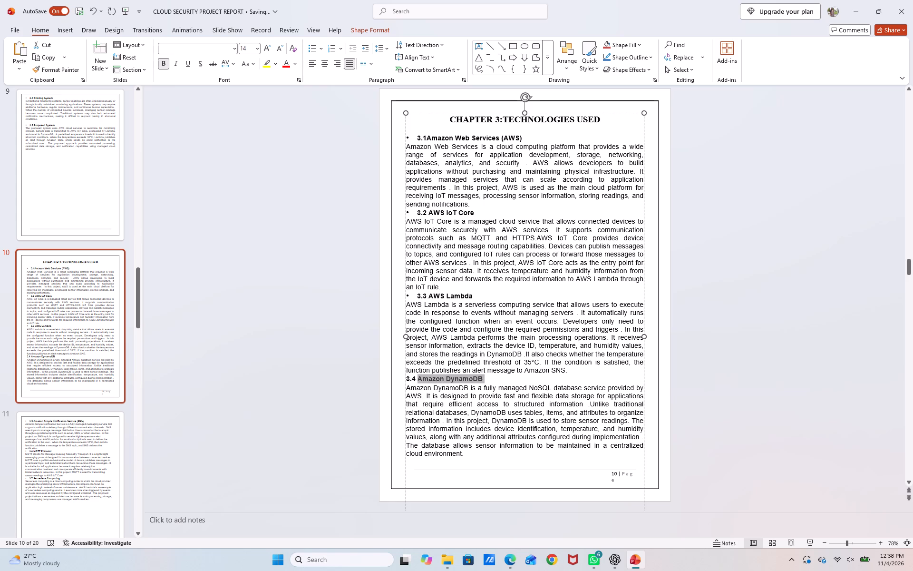
left_click_drag(430, 377, 408, 377)
left_click(322, 49)
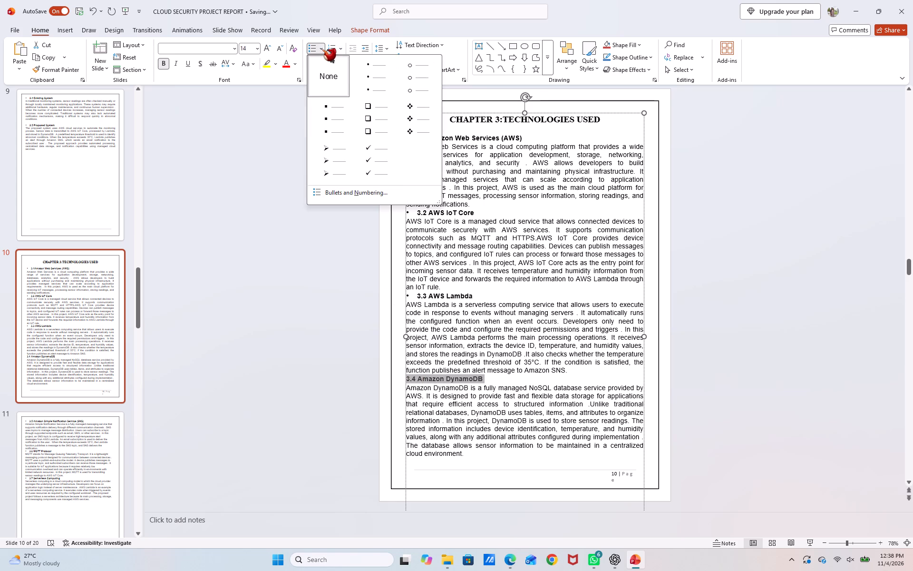
left_click(359, 188)
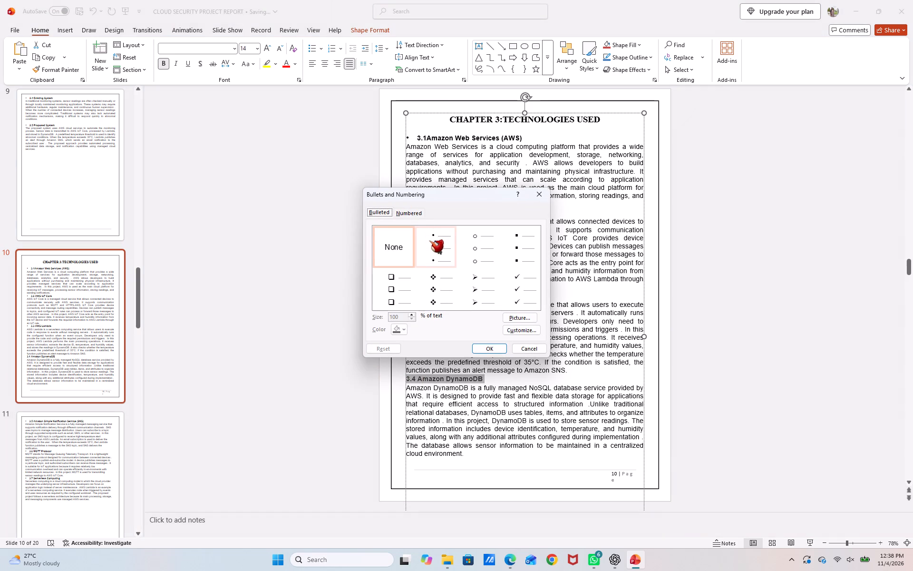
left_click(430, 242)
left_click(403, 315)
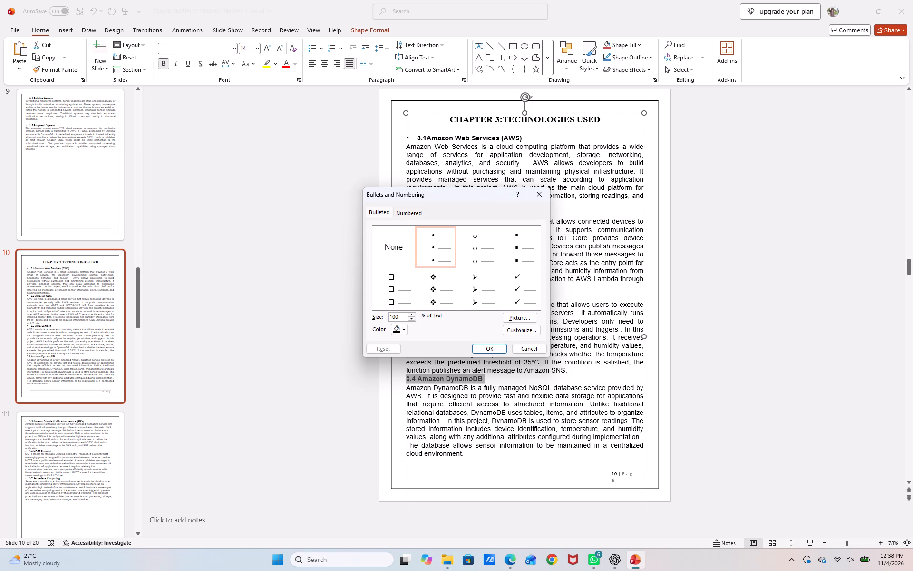
key("BackSpace")
key("BackSpace")
type("20")
left_click(489, 346)
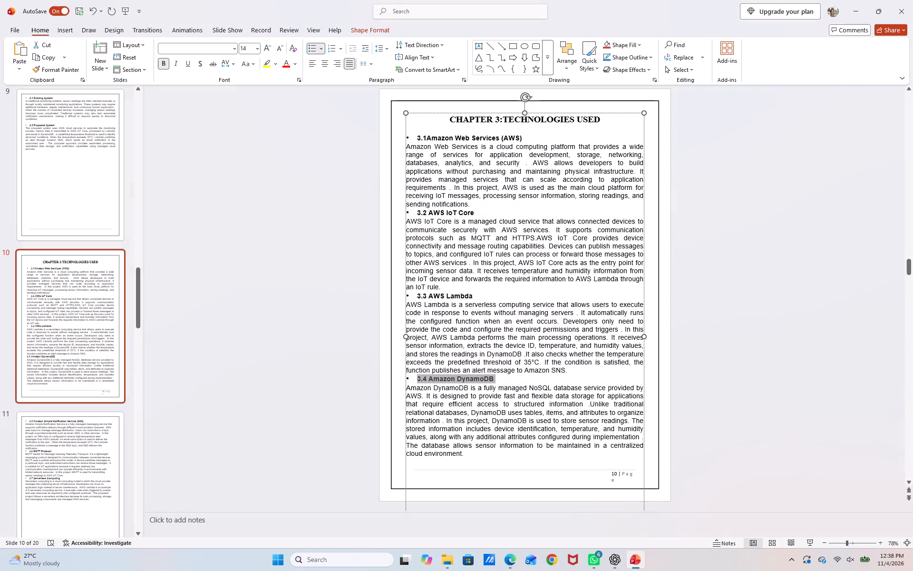
left_click(338, 369)
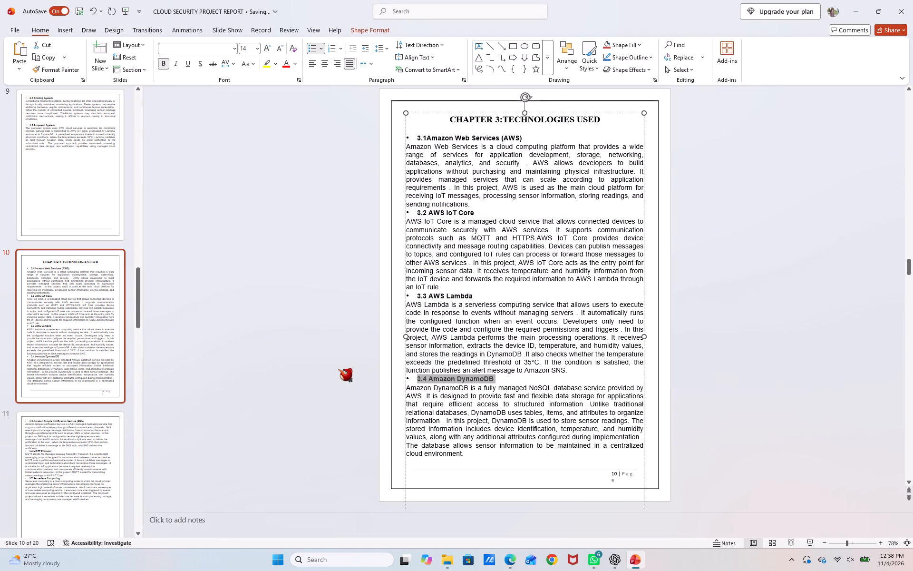
Justify all text of sections 3.5 to 3.7 on slide 11.
left_click(104, 463)
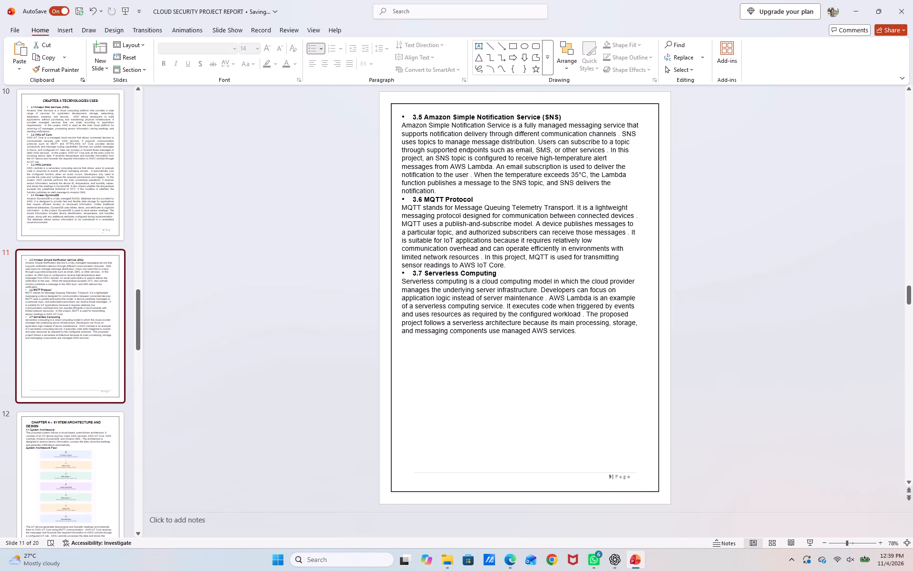
left_click_drag(406, 118, 470, 284)
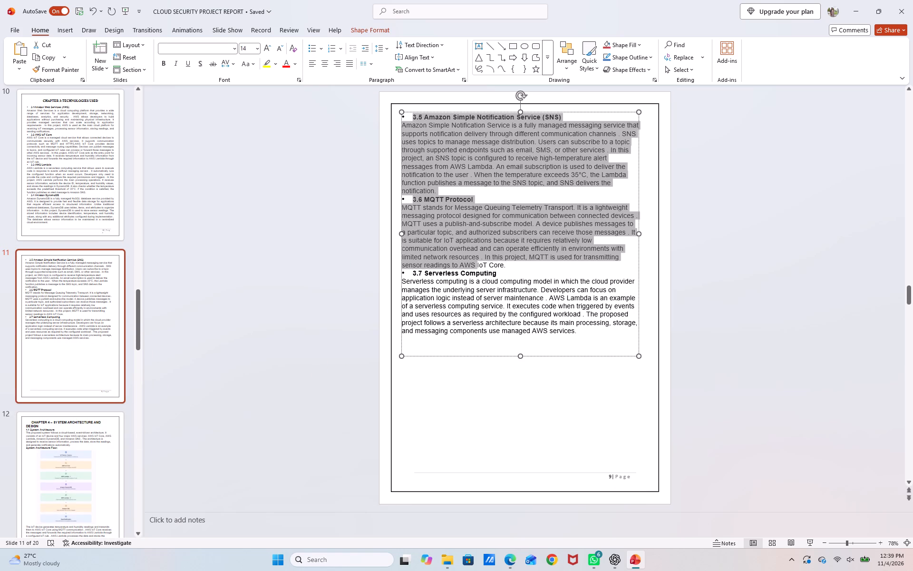
left_click_drag(470, 284, 569, 340)
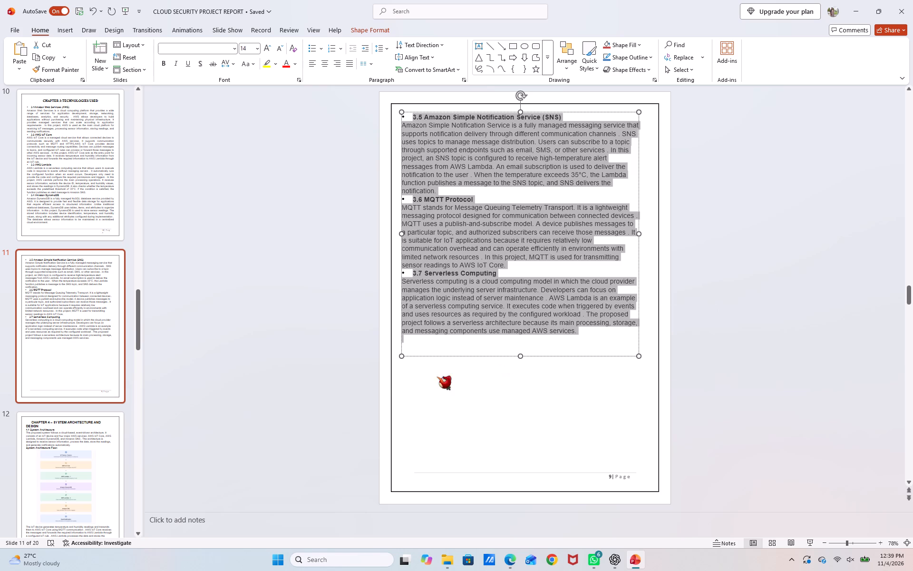
left_click(347, 65)
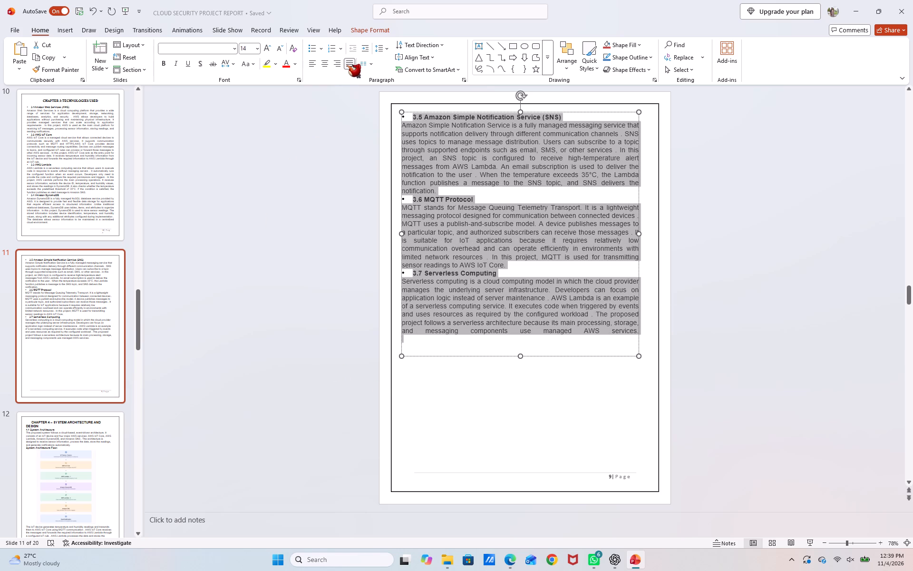
left_click(321, 221)
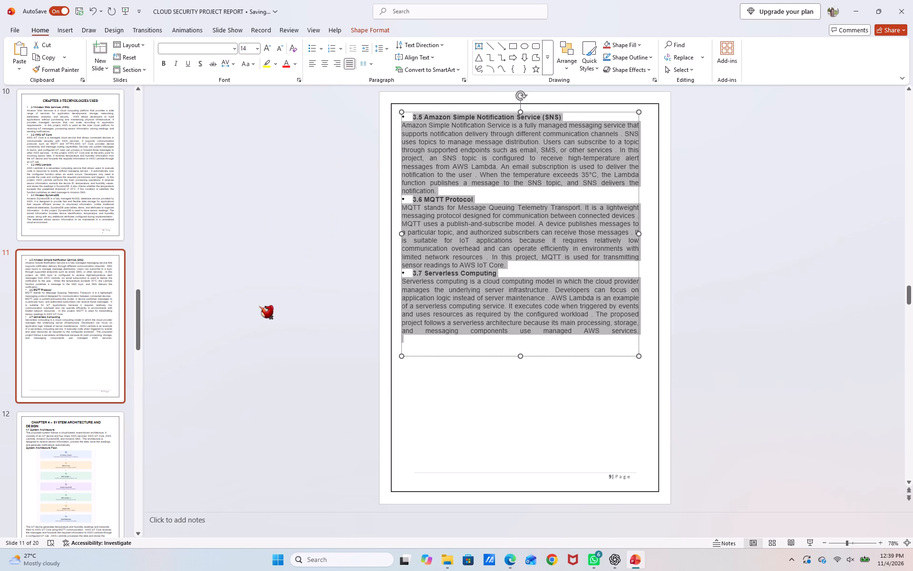
Justify all text below the Chapter 4 title on slide 12, from the 4.1 heading through the paragraph under the architecture diagram.
left_click(97, 462)
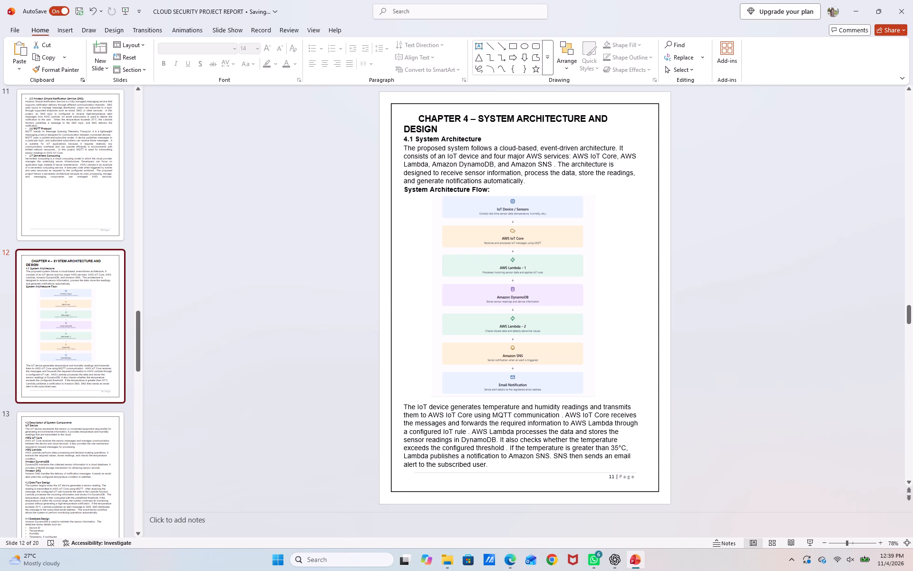
left_click_drag(404, 137, 585, 473)
scroll(537, 387, "up", 1)
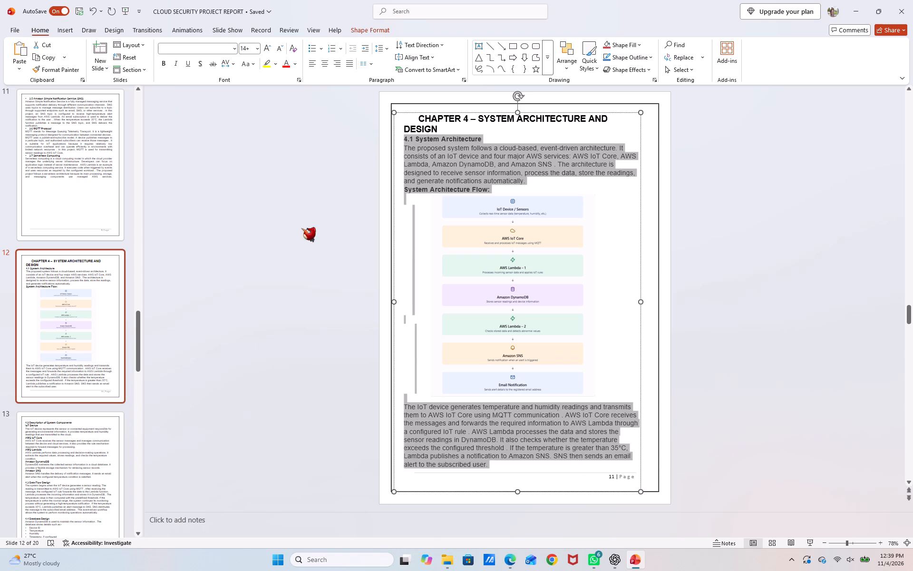
left_click(347, 67)
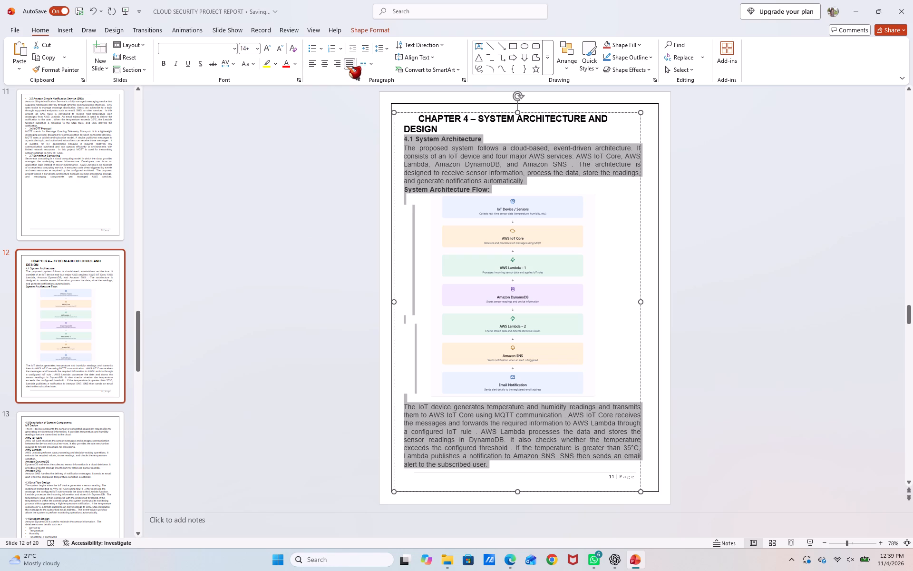
left_click(338, 218)
Add a filled round bullet sized at 120% of text to the "4.1 System Architecture" heading on slide 12.
left_click_drag(404, 139, 460, 138)
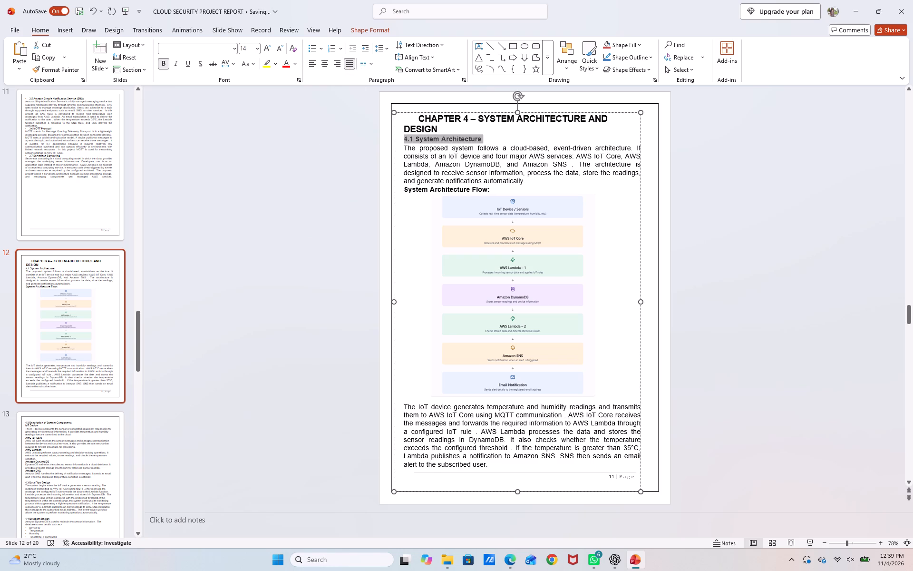
left_click_drag(460, 138, 466, 138)
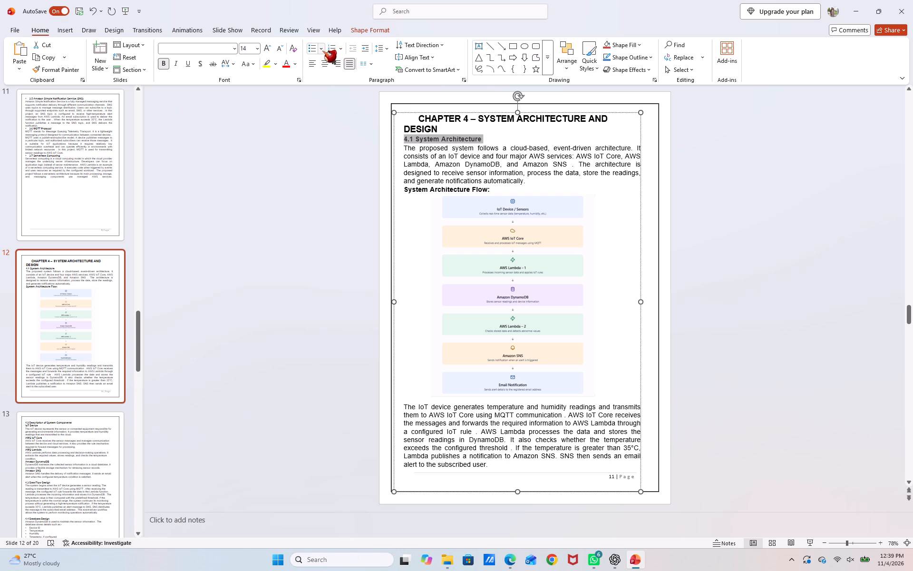
left_click(322, 51)
left_click(366, 191)
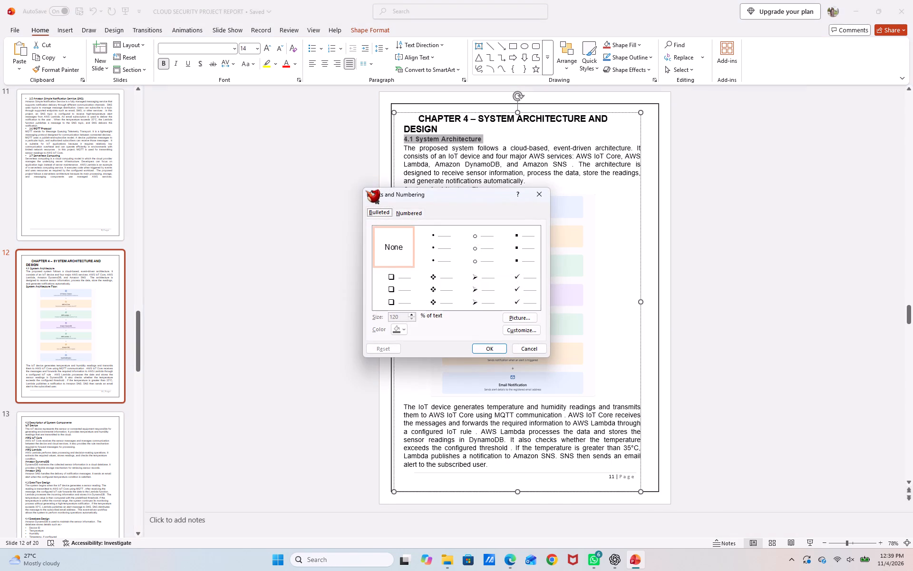
left_click(447, 258)
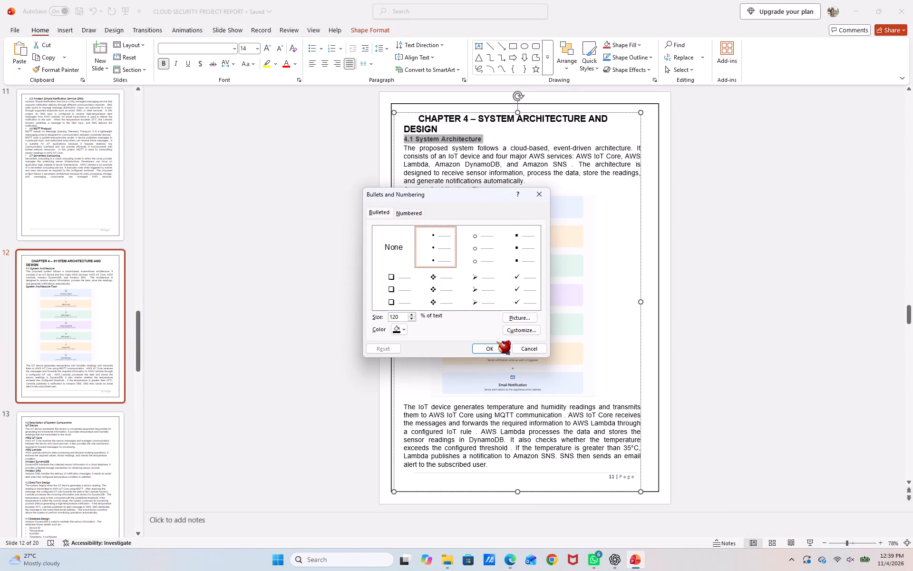
left_click(496, 343)
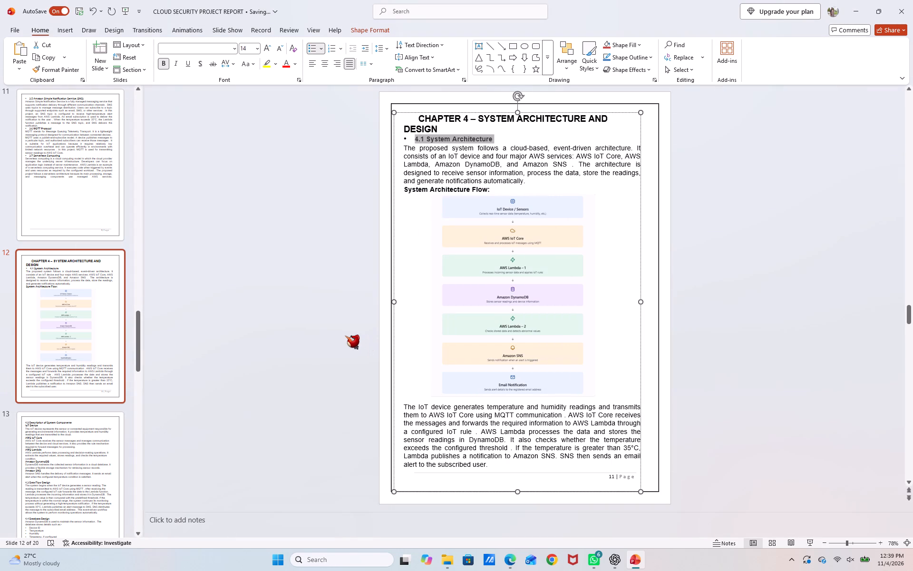
left_click(345, 336)
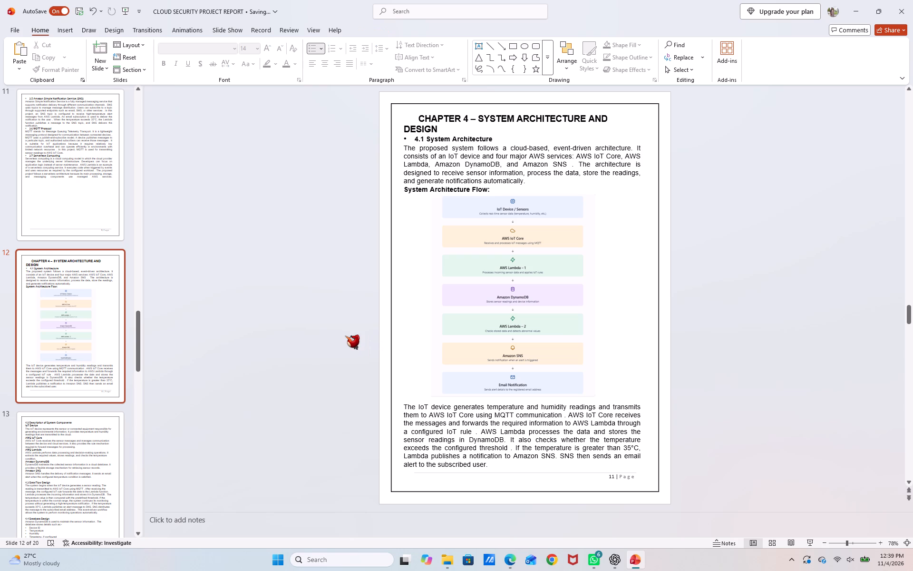
Justify all text of sections 4.2 to 4.4 on slide 13.
left_click(99, 442)
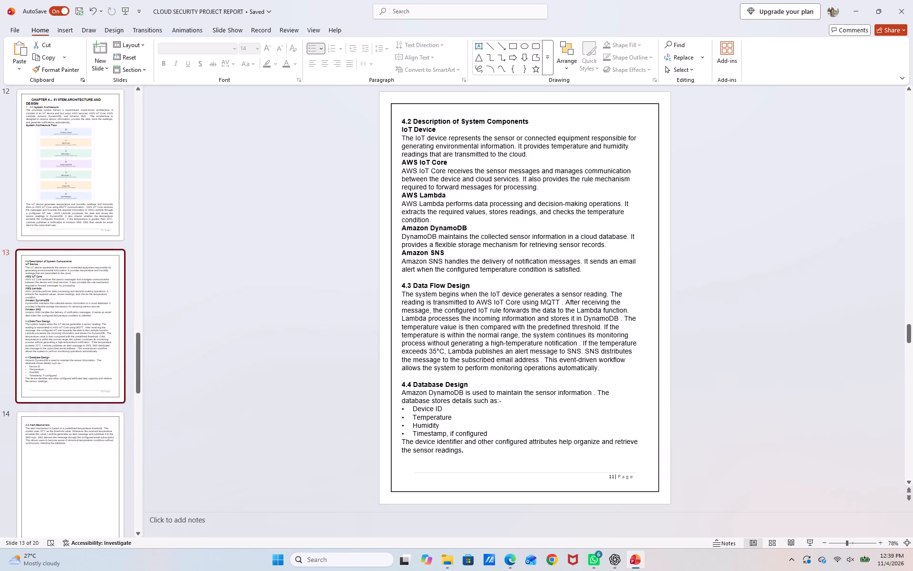
left_click_drag(402, 118, 541, 400)
scroll(494, 320, "up", 1)
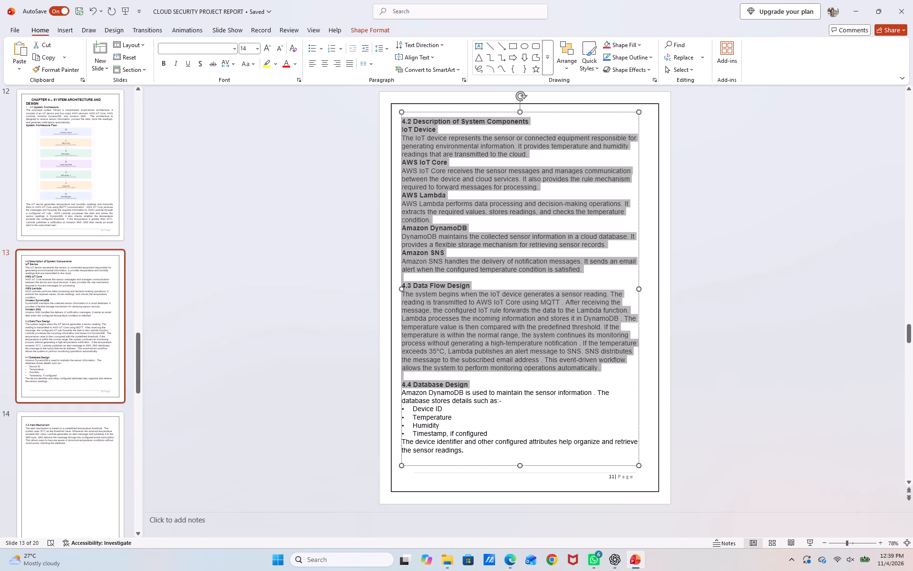
left_click_drag(541, 400, 541, 453)
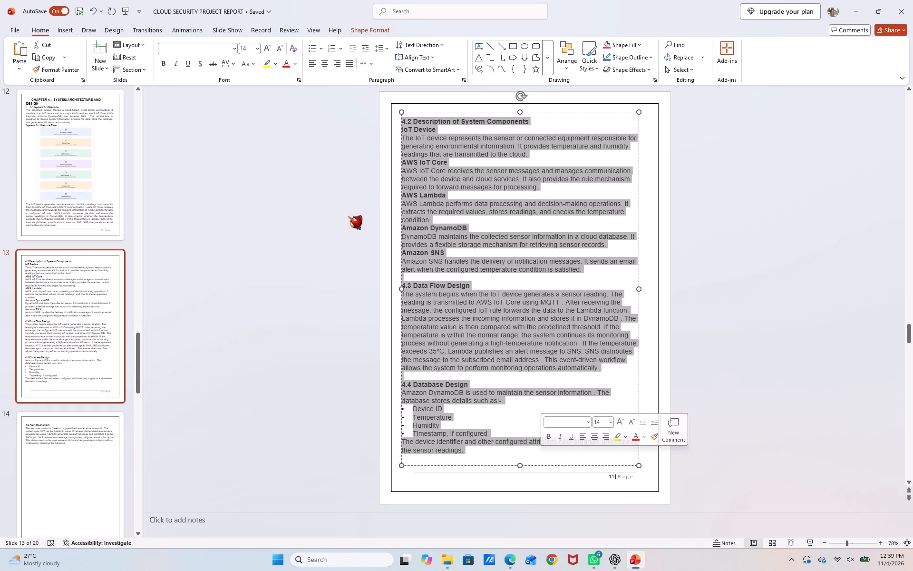
left_click(349, 70)
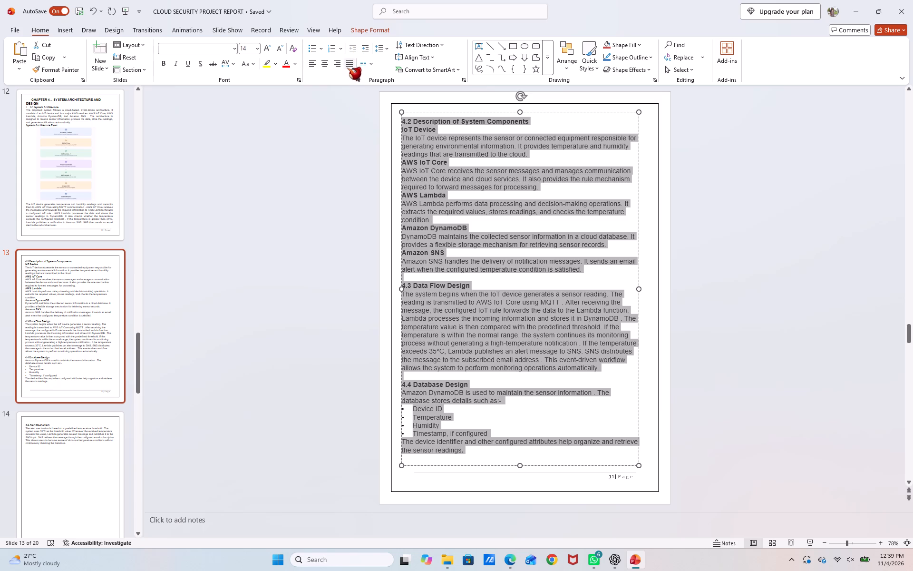
left_click(347, 68)
left_click(356, 177)
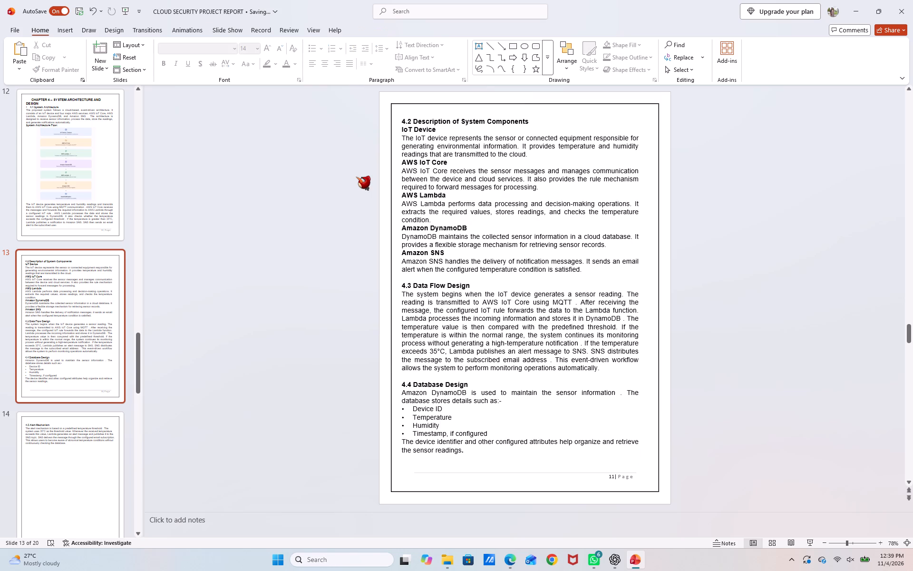
Add a filled round bullet sized at 120% of text to the "4.2 Description of System Components" heading on slide 13.
left_click_drag(403, 120, 513, 119)
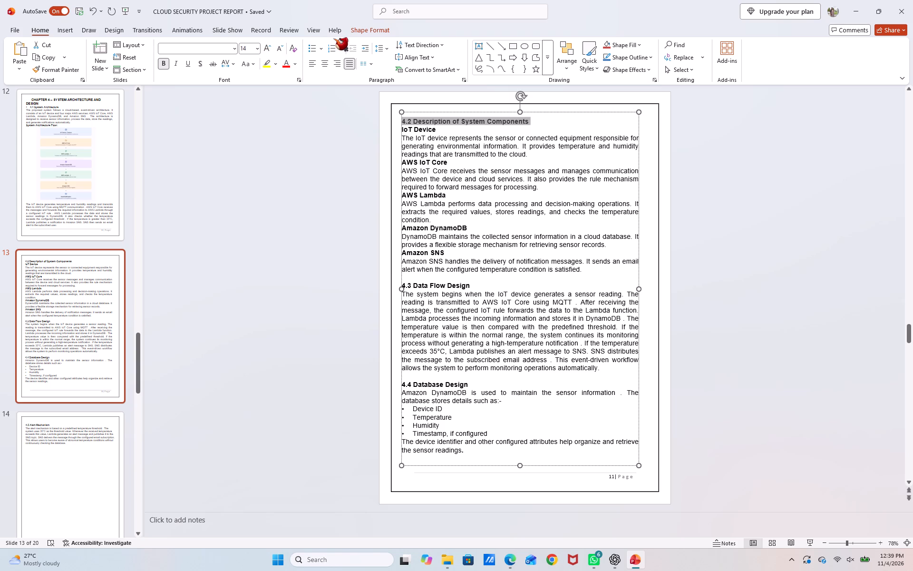
left_click(321, 49)
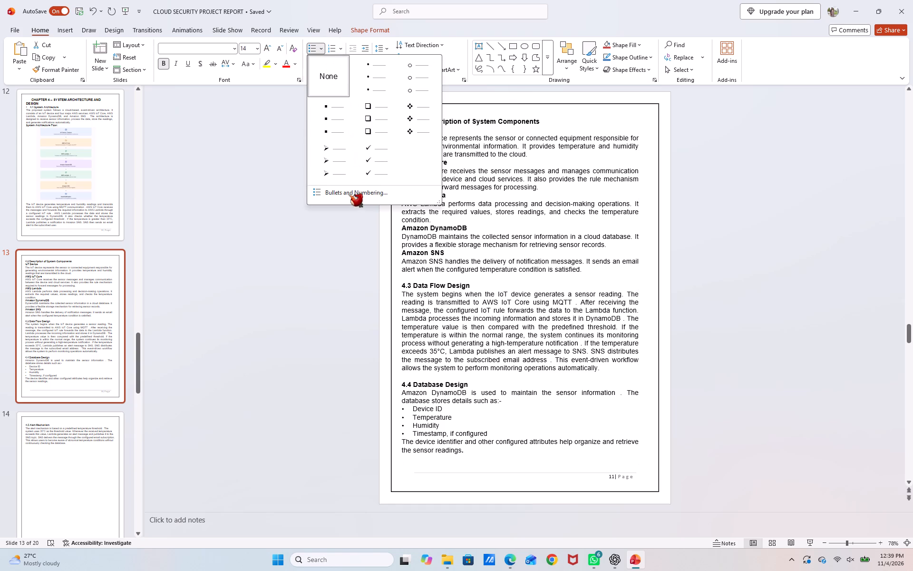
left_click(349, 195)
left_click(431, 243)
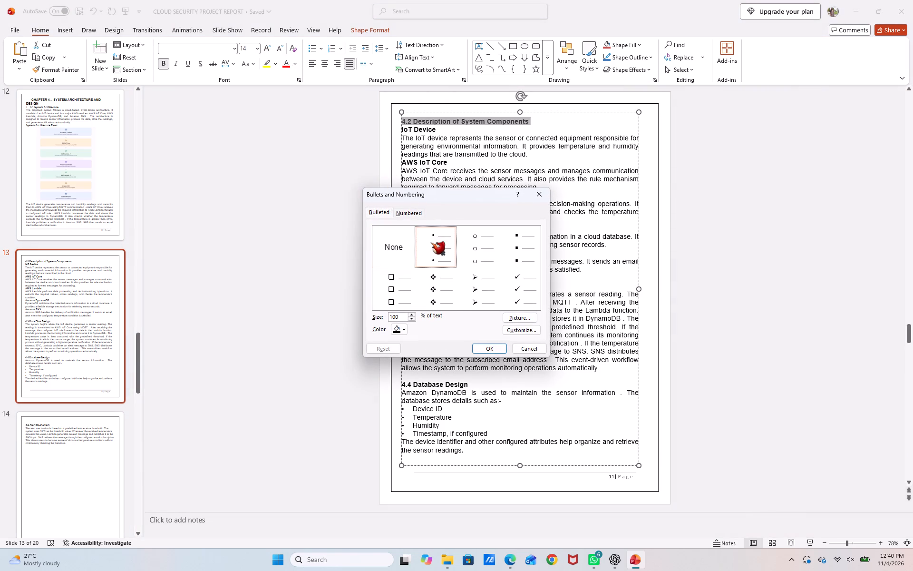
left_click(399, 314)
key("BackSpace")
key("BackSpace")
type("20")
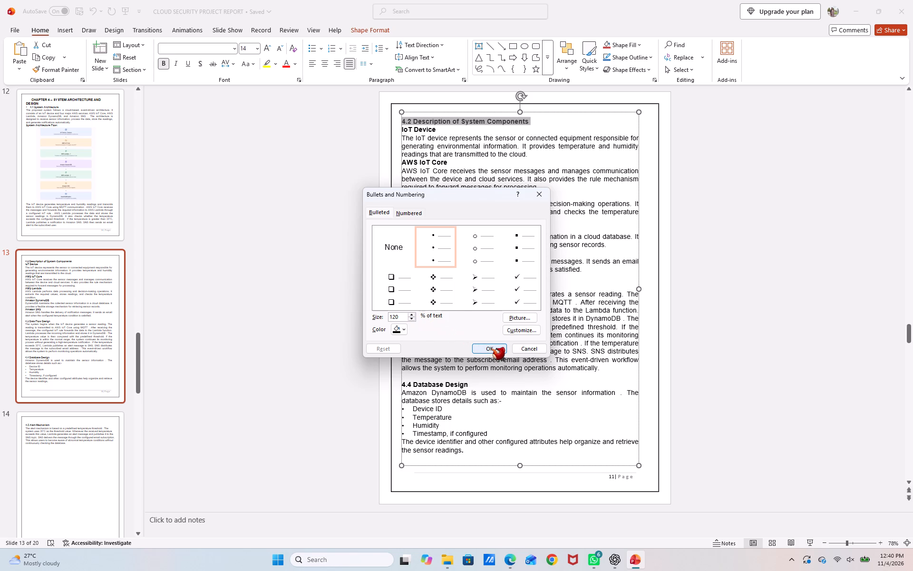
left_click(491, 348)
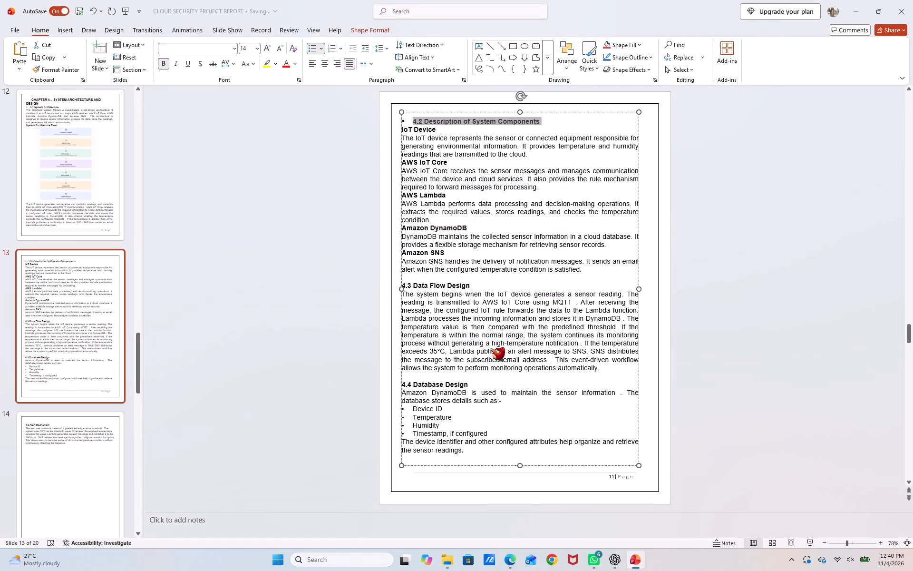
Add a filled round bullet sized at 120% of text to the "4.3 Data Flow Design" heading on slide 13.
left_click_drag(476, 288, 447, 286)
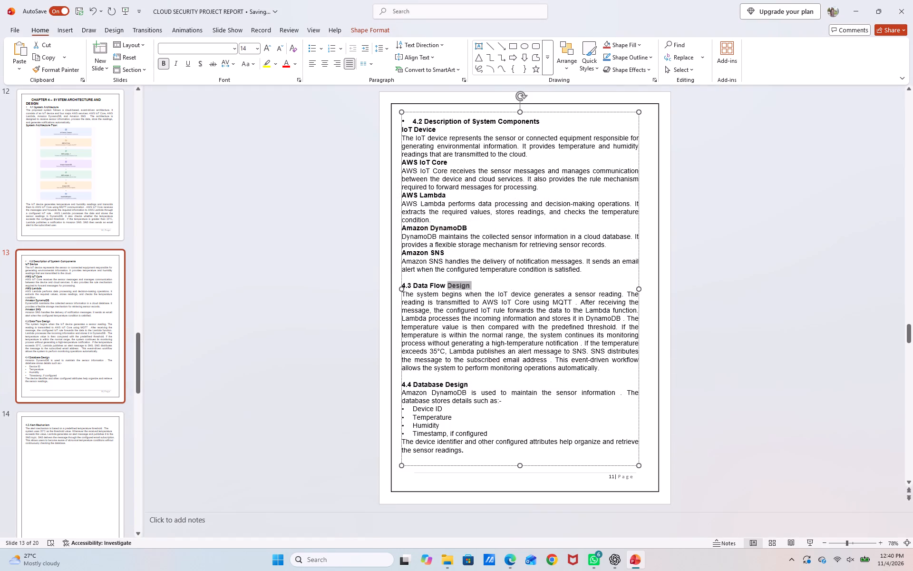
left_click_drag(447, 286, 410, 287)
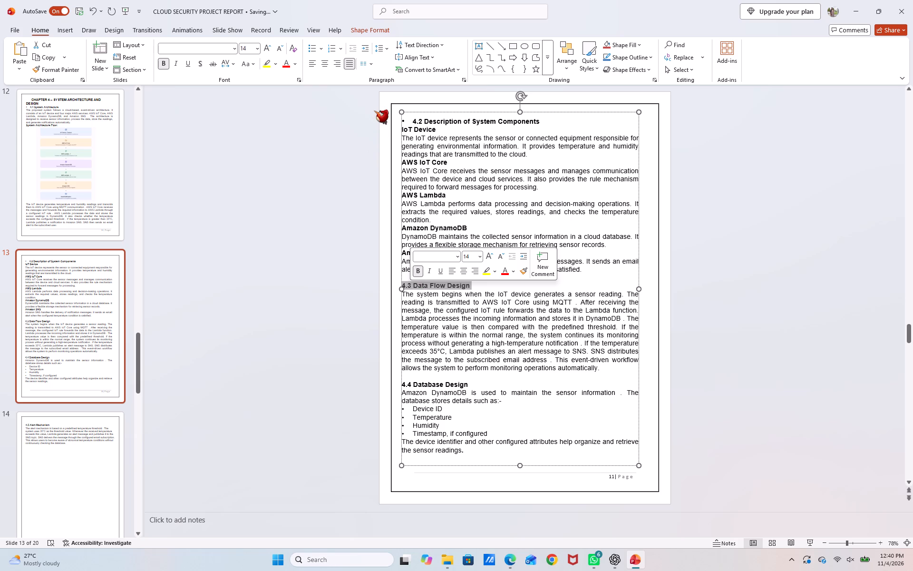
left_click(319, 51)
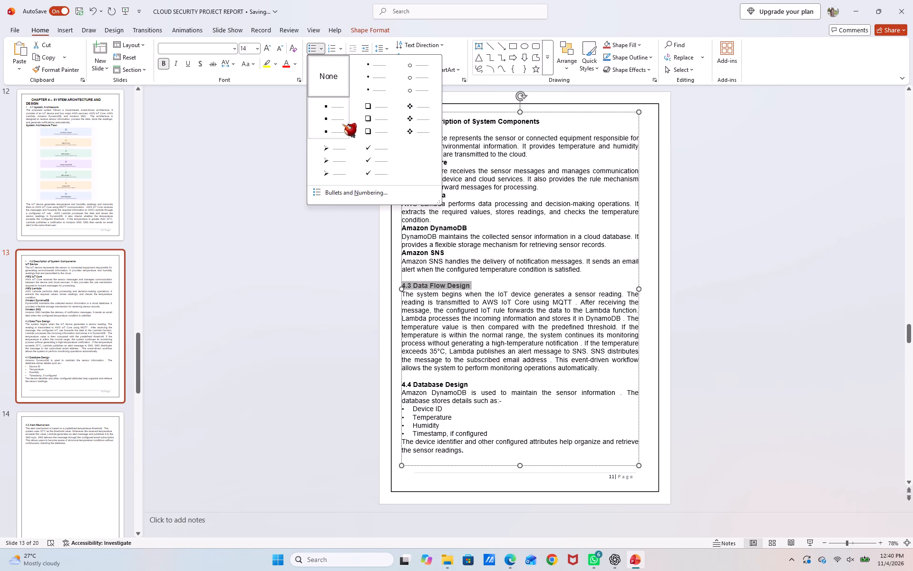
left_click(340, 186)
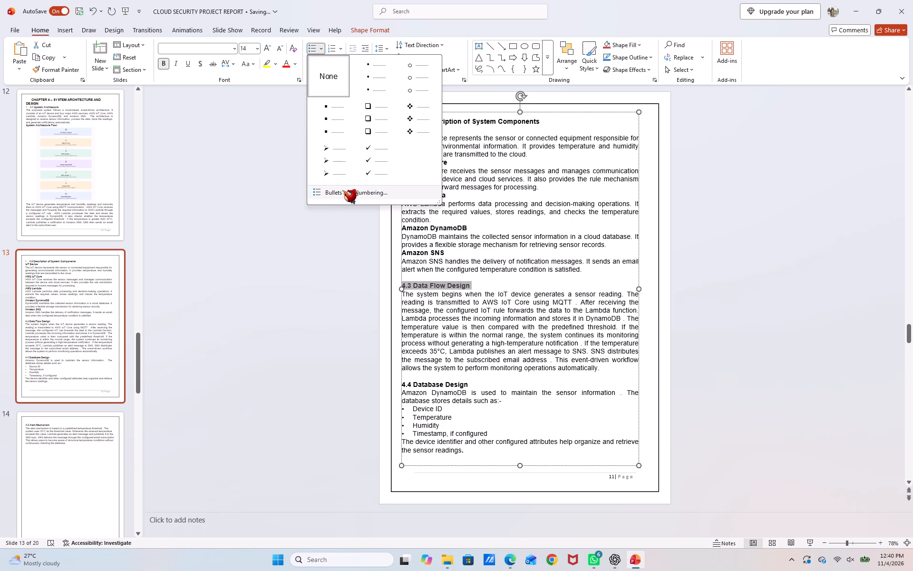
left_click(342, 190)
left_click(426, 251)
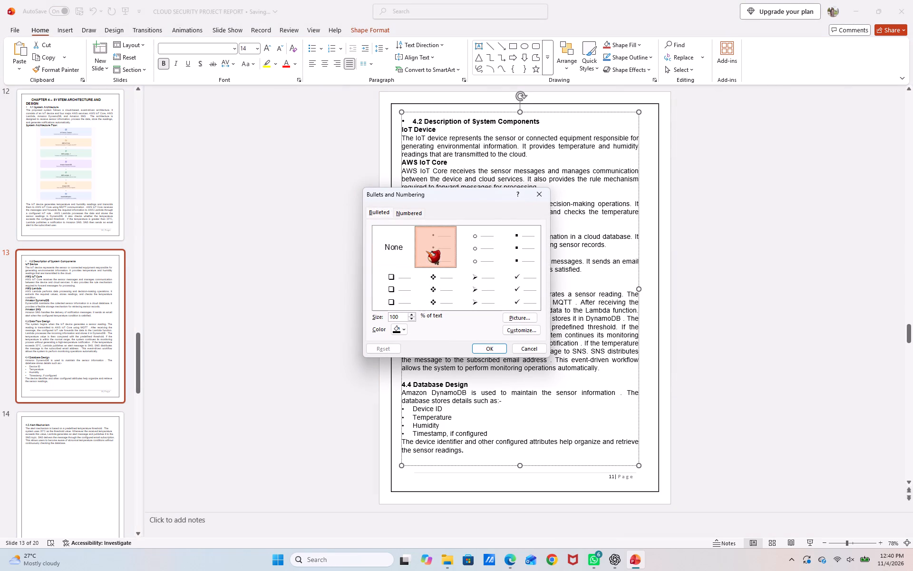
left_click(398, 314)
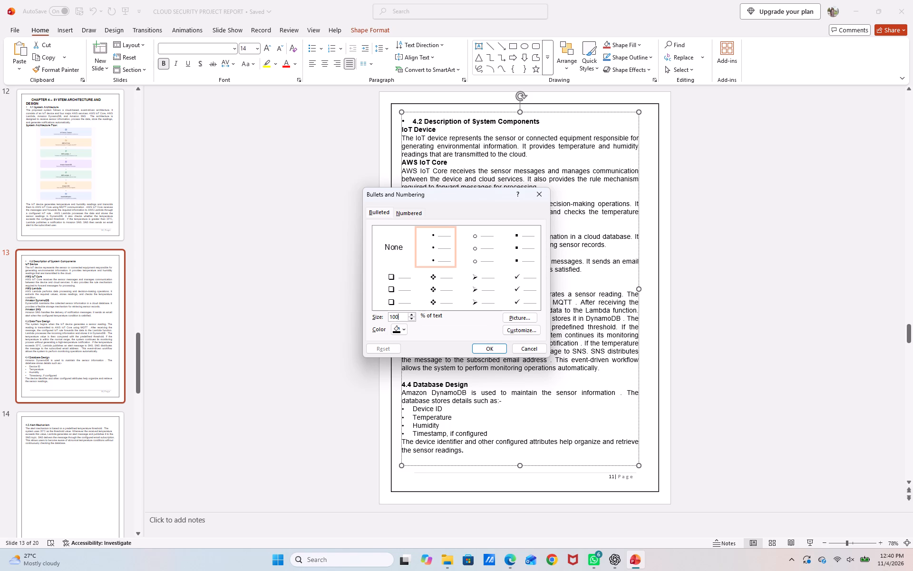
key("BackSpace")
key("BackSpace")
type("20")
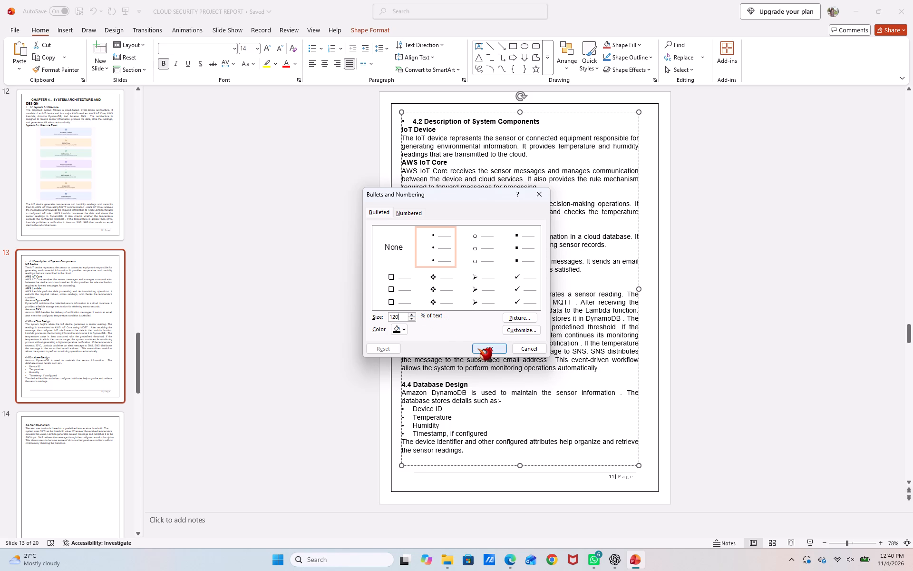
left_click(486, 346)
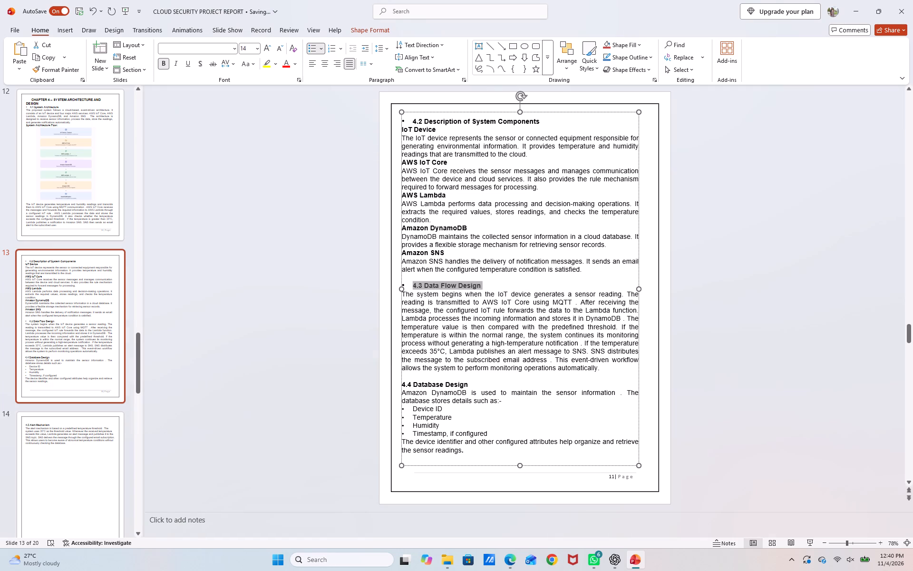
Add a filled round bullet sized at 120% of text to the "4.4 Database Design" heading on slide 13.
left_click_drag(474, 388, 456, 388)
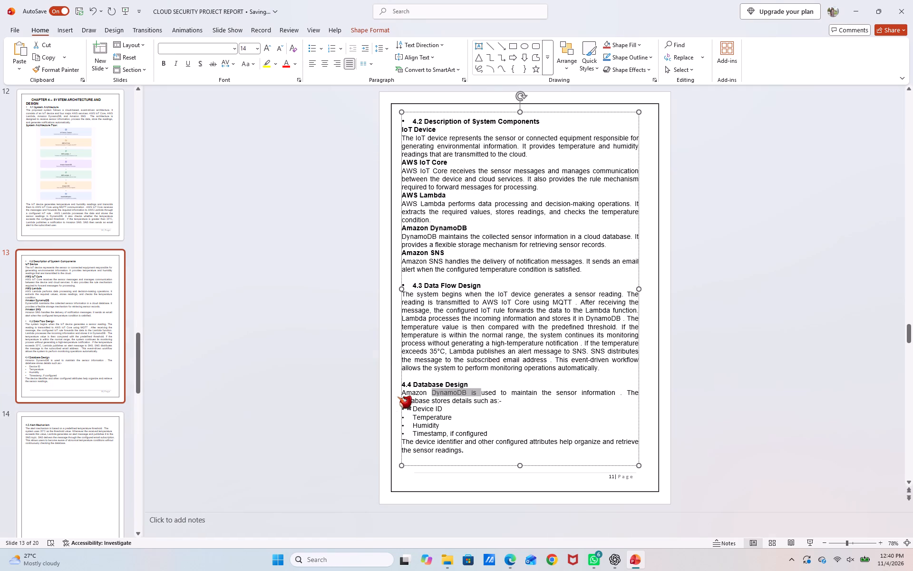
left_click(369, 400)
left_click_drag(471, 386, 407, 382)
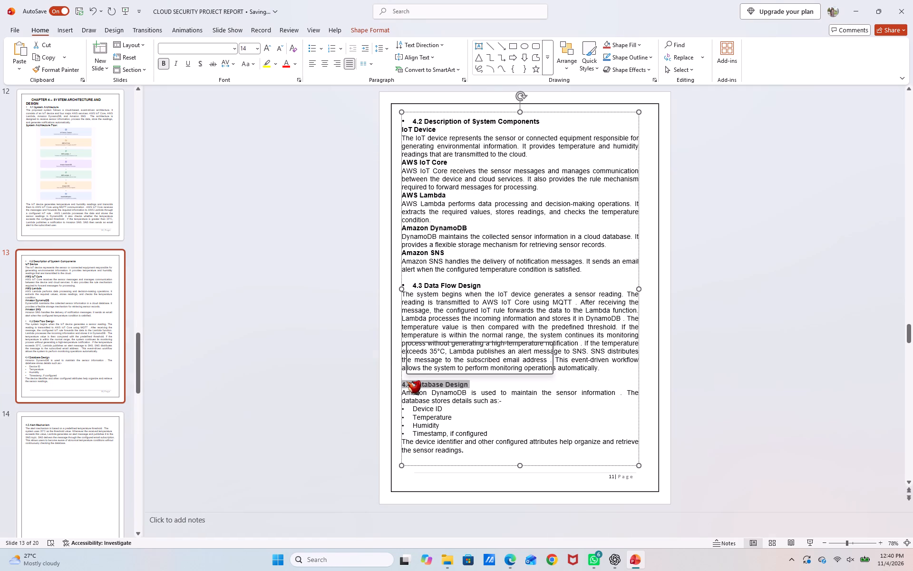
left_click(323, 49)
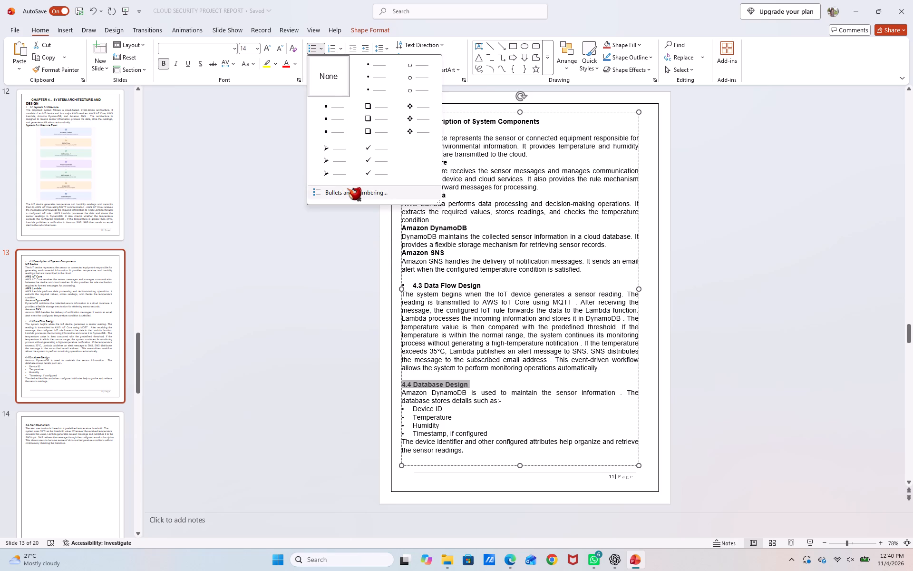
left_click(347, 188)
left_click(445, 240)
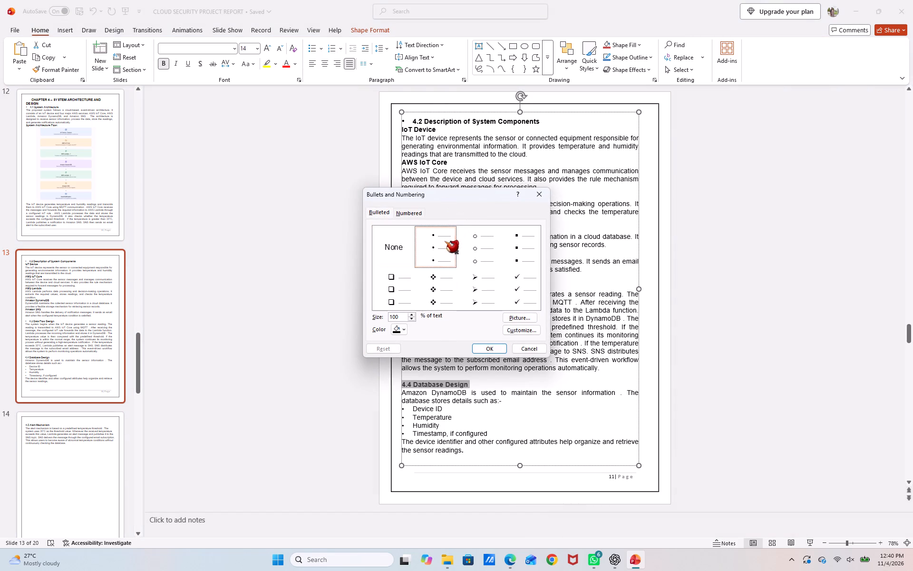
left_click(401, 315)
key("BackSpace")
key("BackSpace")
type("20")
left_click(486, 343)
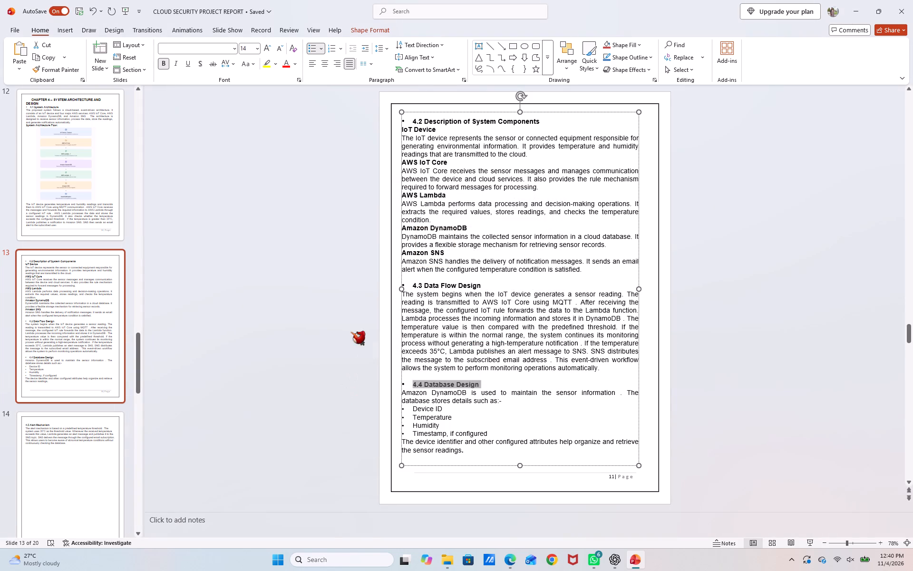
left_click(363, 270)
Shift the text box on slide 13 slightly right and down so it sits horizontally centred inside the page border.
left_click(422, 108)
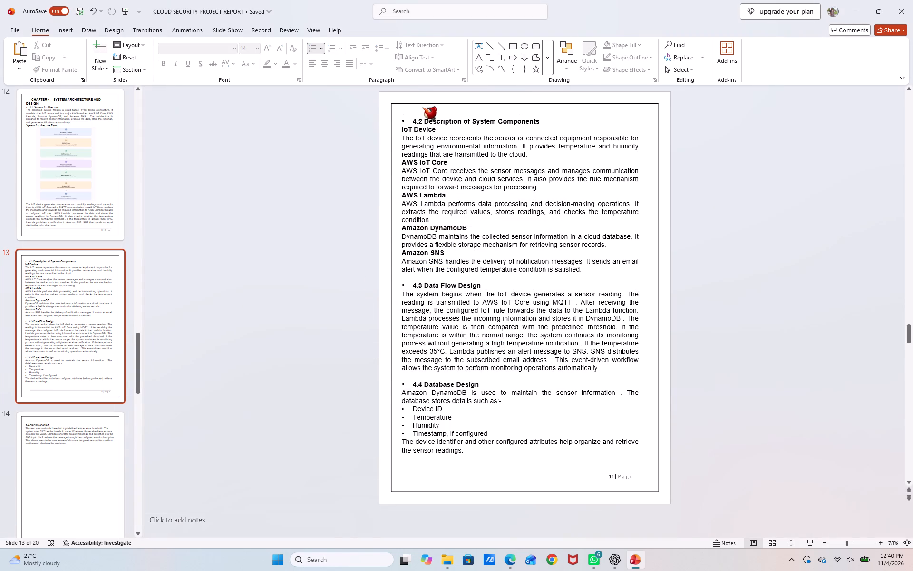
left_click(427, 113)
left_click_drag(429, 112, 430, 112)
left_click_drag(430, 112, 434, 113)
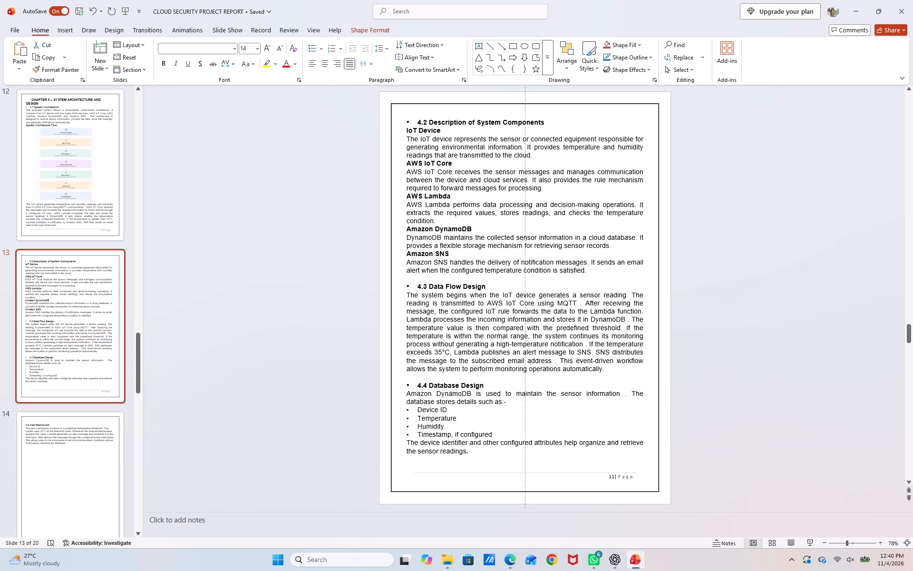
left_click_drag(434, 113, 433, 113)
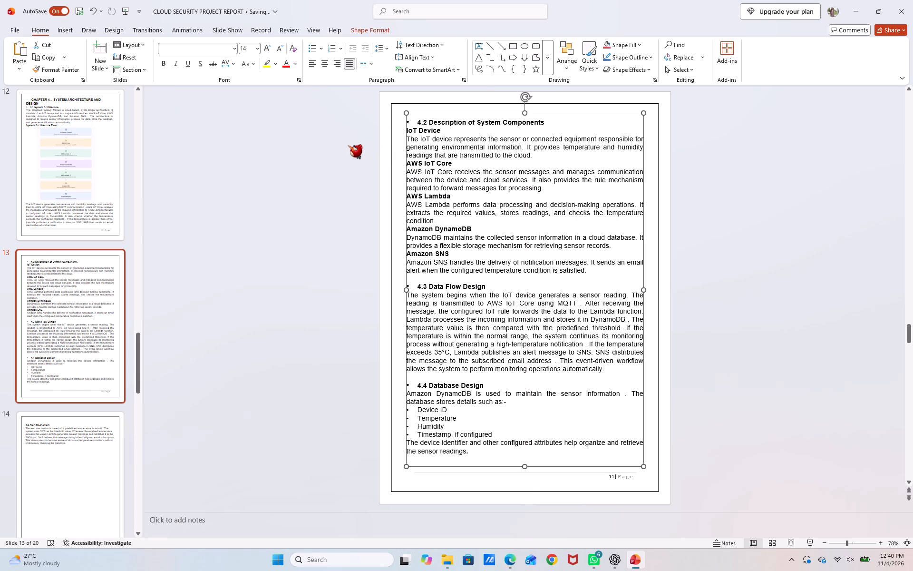
left_click(348, 146)
Add a filled round bullet sized at 120% of text to the "4.5 Alert Mechanism" heading on slide 14.
left_click(109, 432)
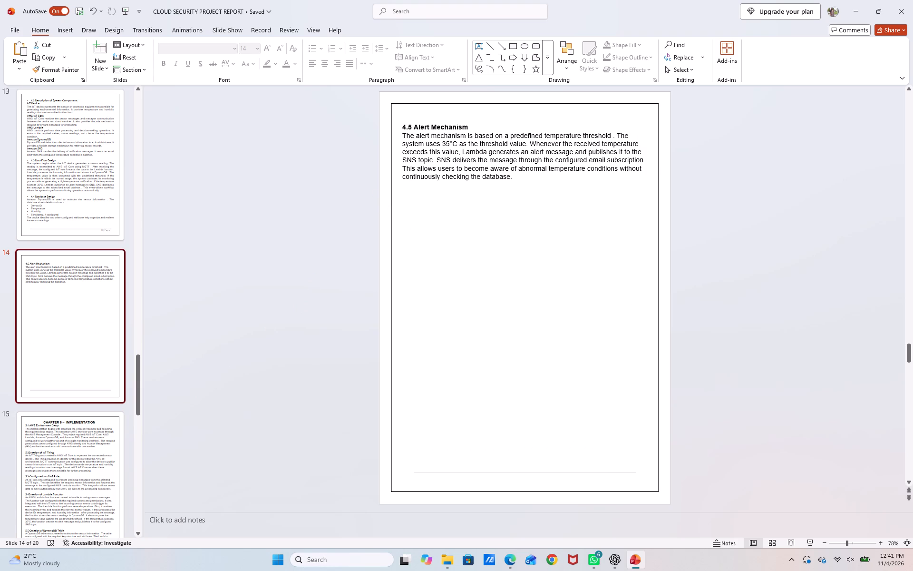
left_click(401, 127)
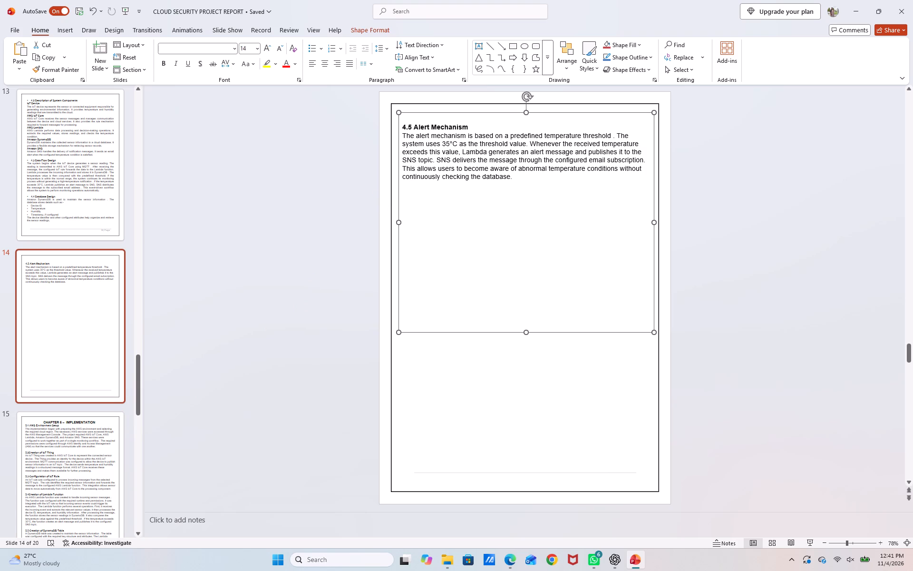
left_click_drag(469, 128, 415, 130)
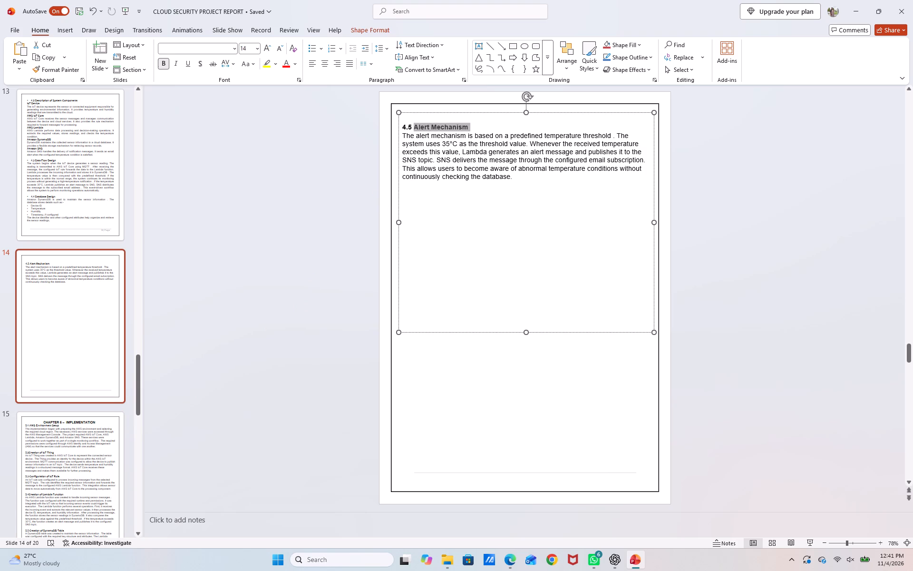
left_click_drag(415, 130, 409, 128)
left_click(319, 48)
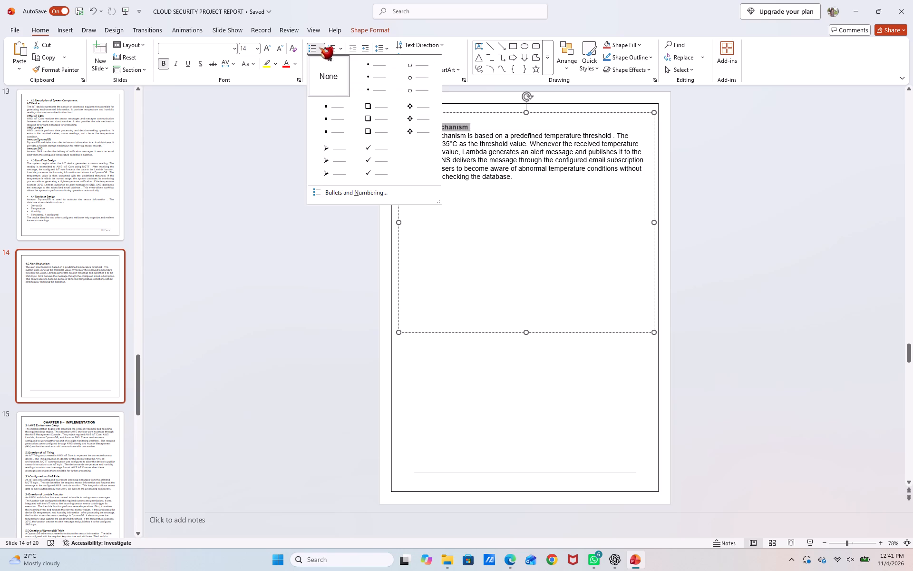
left_click(353, 194)
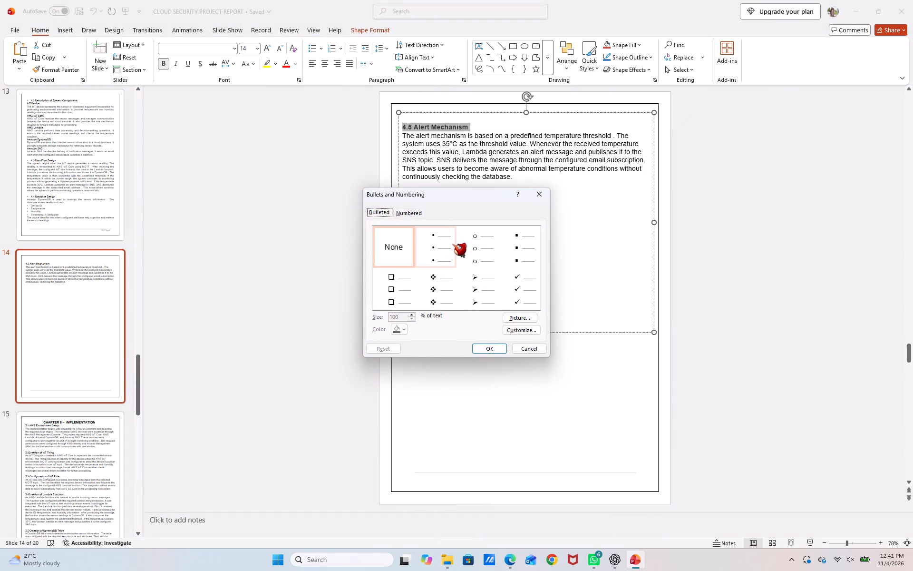
left_click(452, 245)
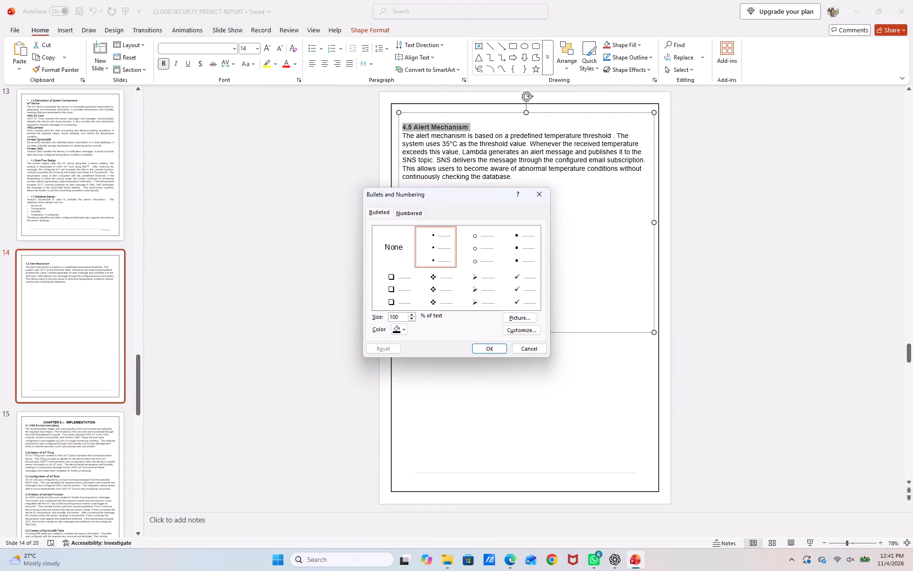
left_click(403, 314)
key("BackSpace")
key("BackSpace")
type("20")
left_click(485, 348)
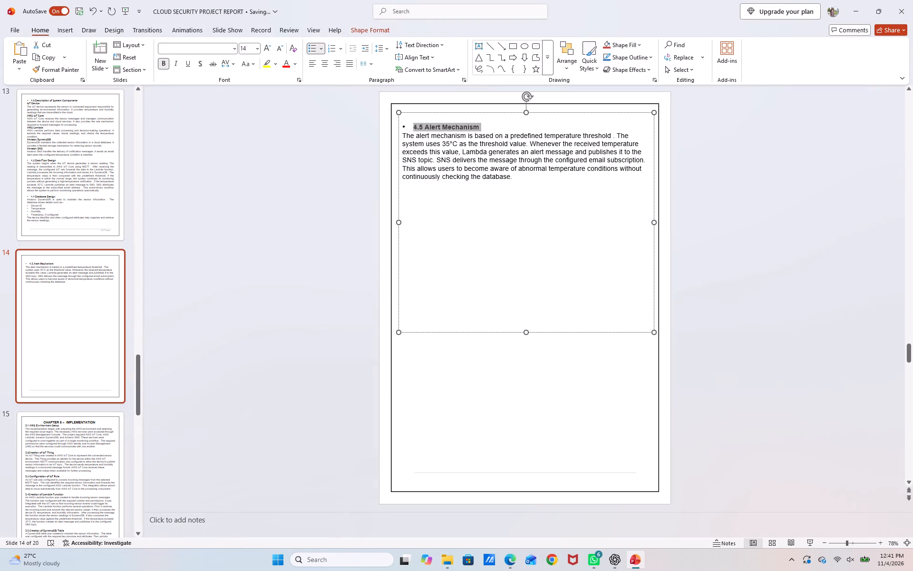
Justify the paragraph under the "4.5 Alert Mechanism" heading on slide 14.
left_click(472, 258)
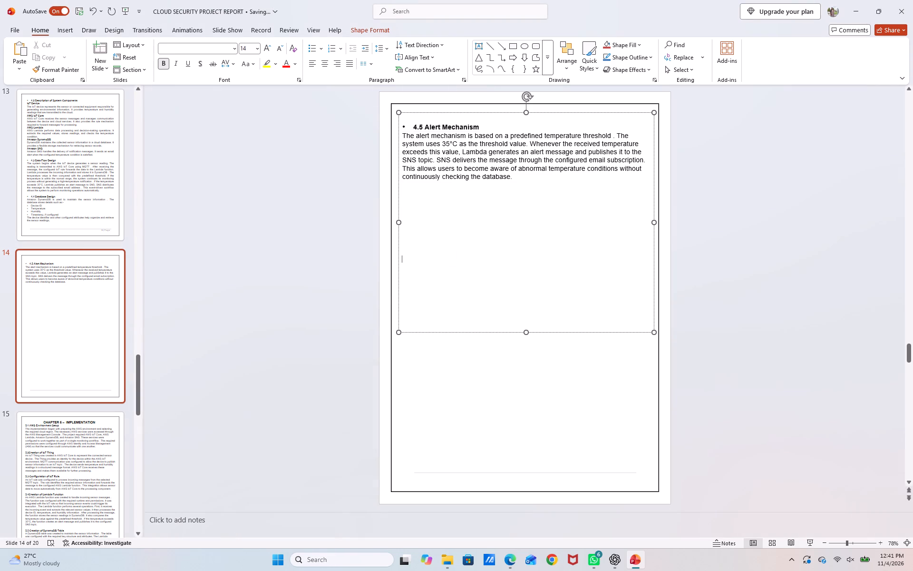
left_click_drag(405, 136, 422, 141)
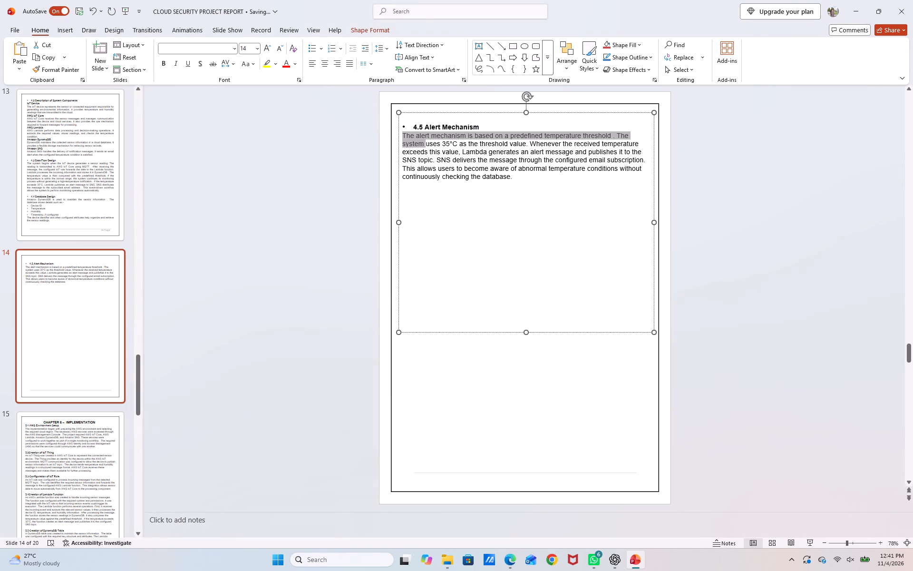
left_click_drag(422, 141, 520, 188)
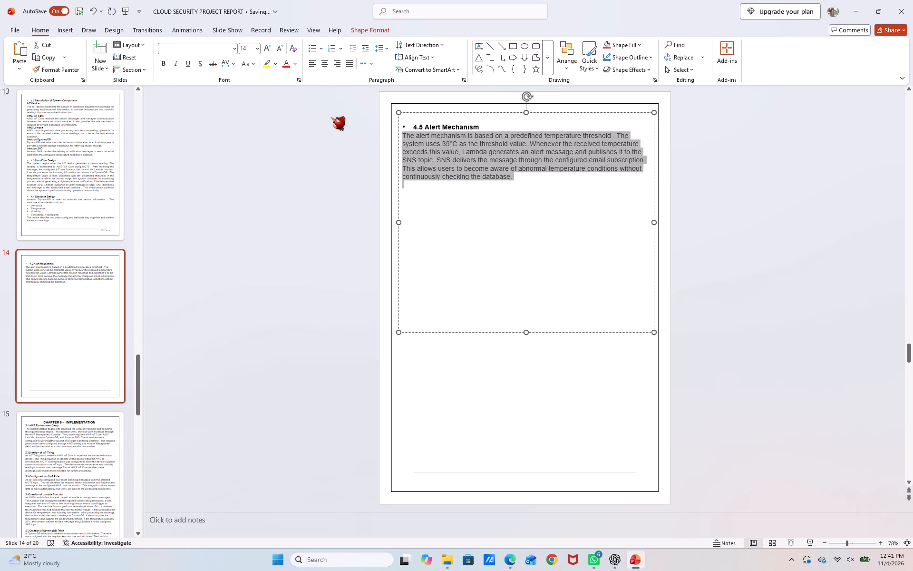
left_click(346, 68)
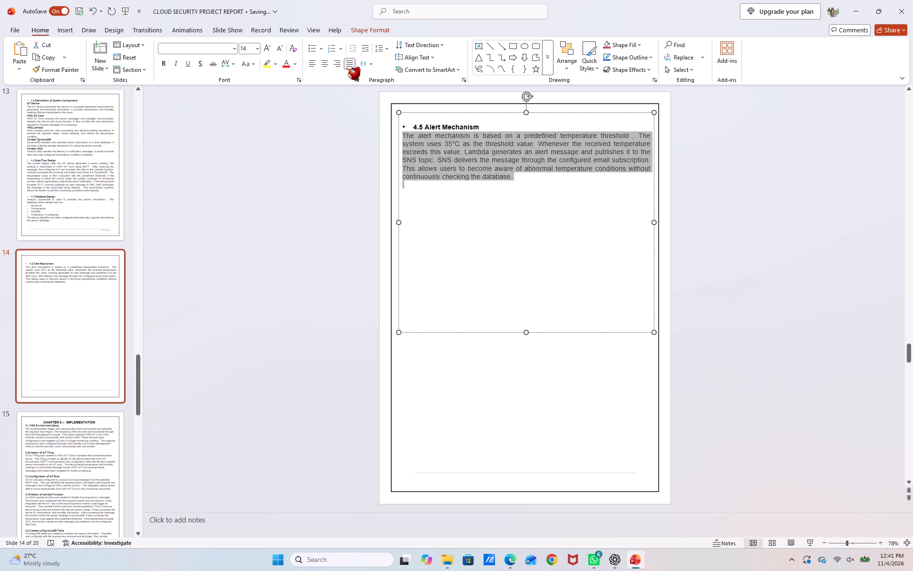
left_click(308, 220)
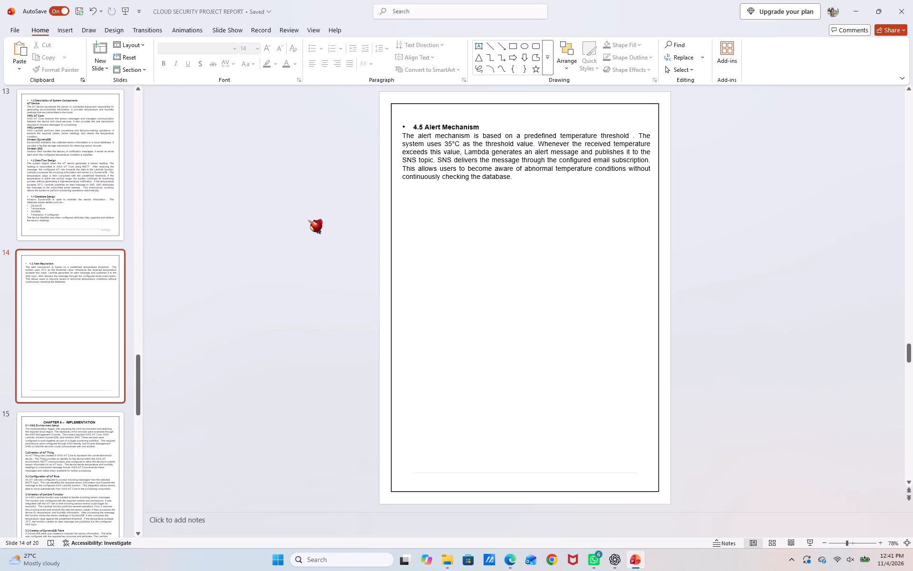
Nudge the text box on slide 14 slightly left so it sits centred inside the page border.
left_click(409, 123)
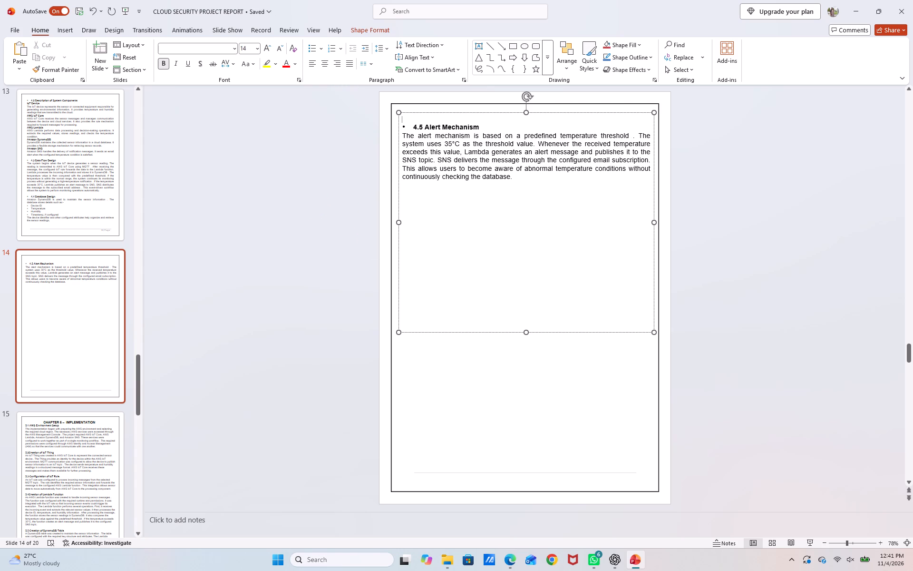
left_click(409, 111)
left_click(378, 143)
Justify all the text on slide 15 from the first paragraph under "5.1 AWS Environment Setup" through the end of section 5.5.
left_click(86, 474)
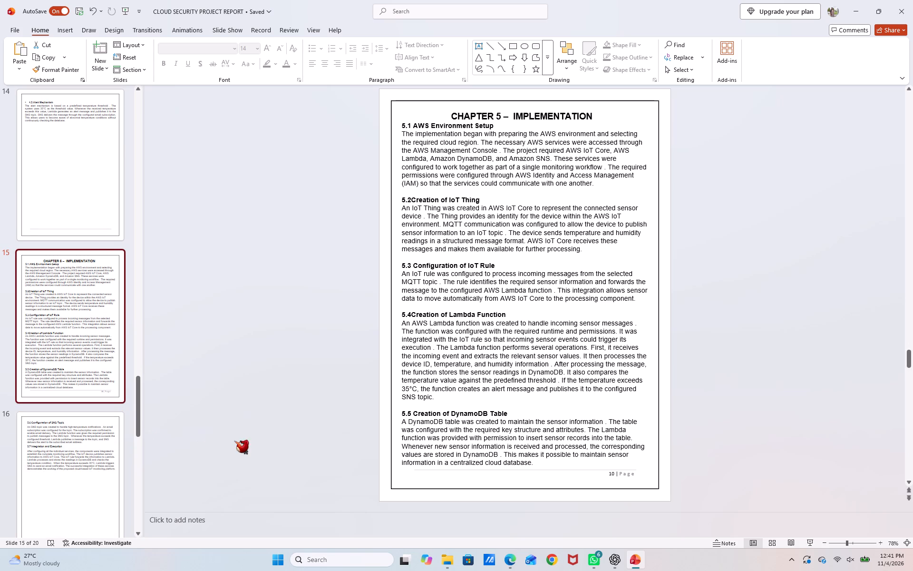
left_click(401, 125)
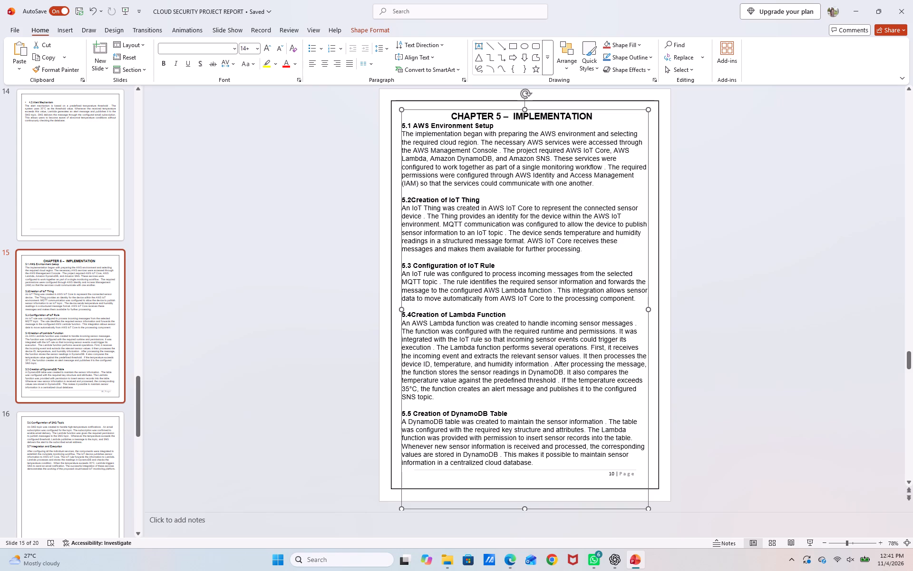
left_click(402, 133)
left_click_drag(405, 133, 458, 244)
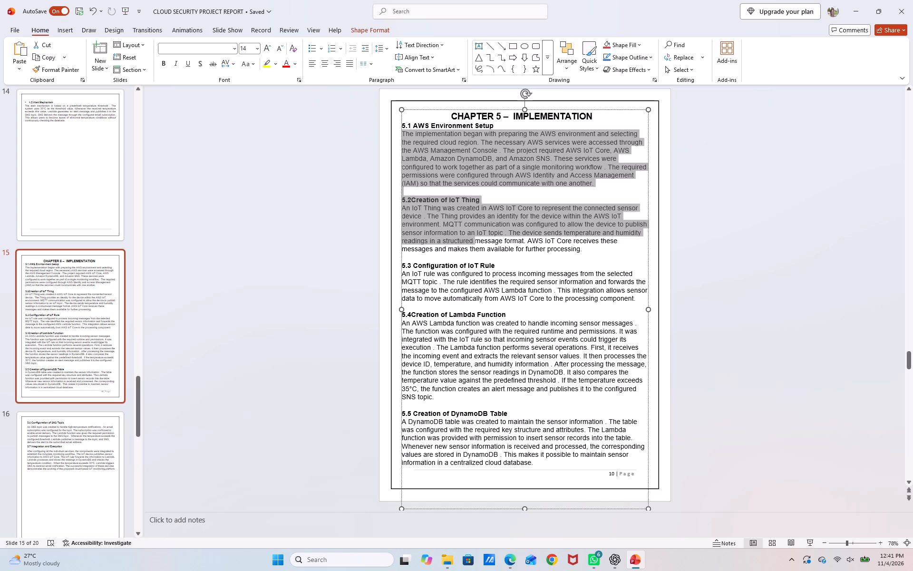
left_click_drag(458, 244, 495, 194)
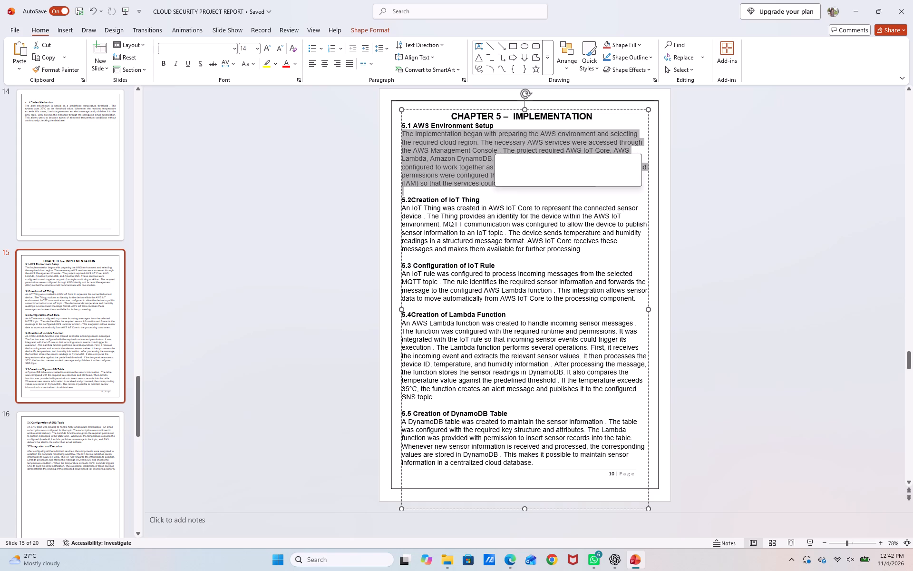
left_click(363, 193)
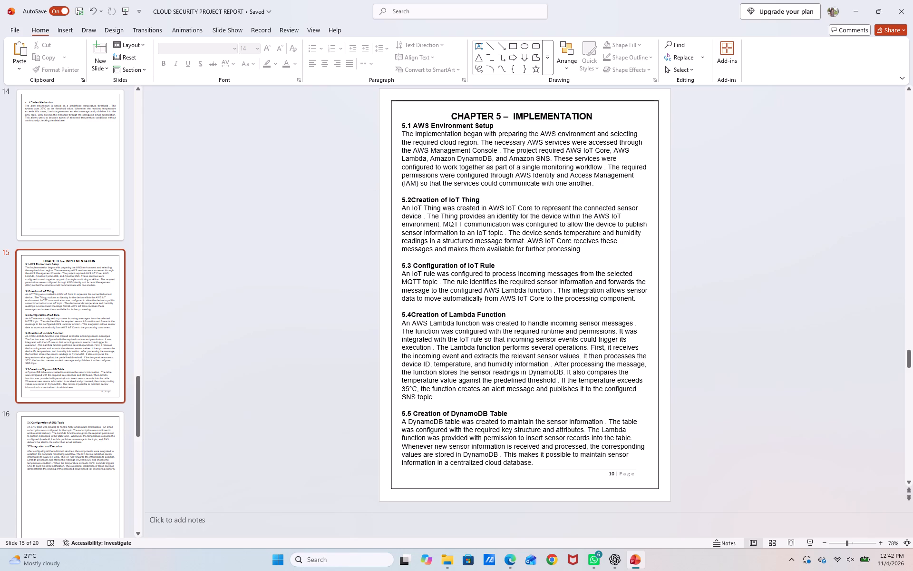
left_click_drag(403, 134, 490, 294)
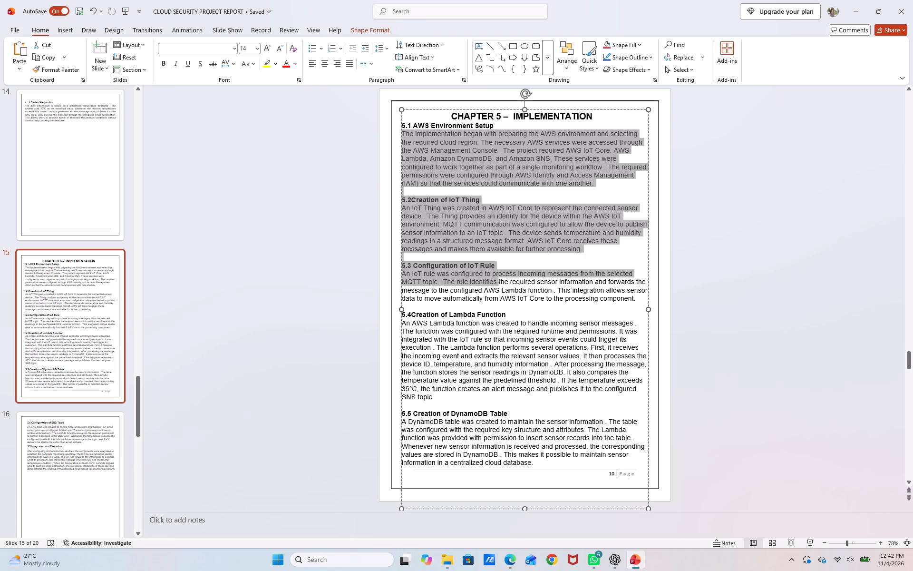
left_click_drag(490, 294, 565, 470)
scroll(515, 355, "up", 1)
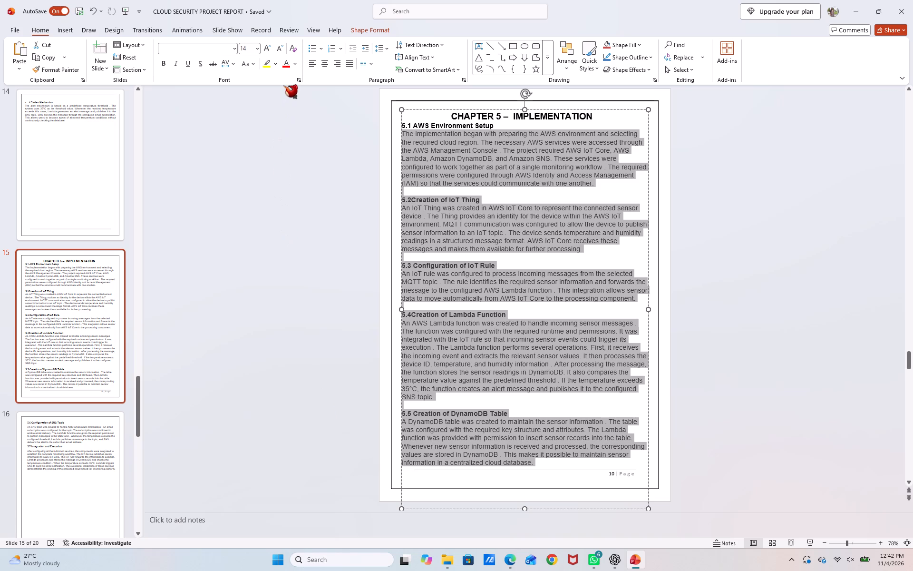
left_click(346, 68)
left_click(285, 159)
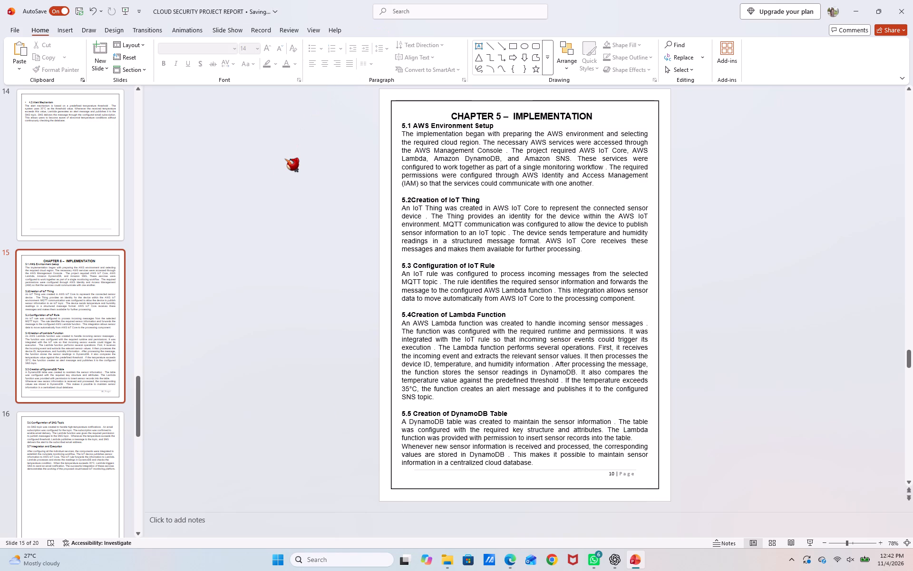
Add a filled round bullet sized at 120% of text to the "5.1 AWS Environment Setup" heading on slide 15.
left_click_drag(402, 125, 495, 124)
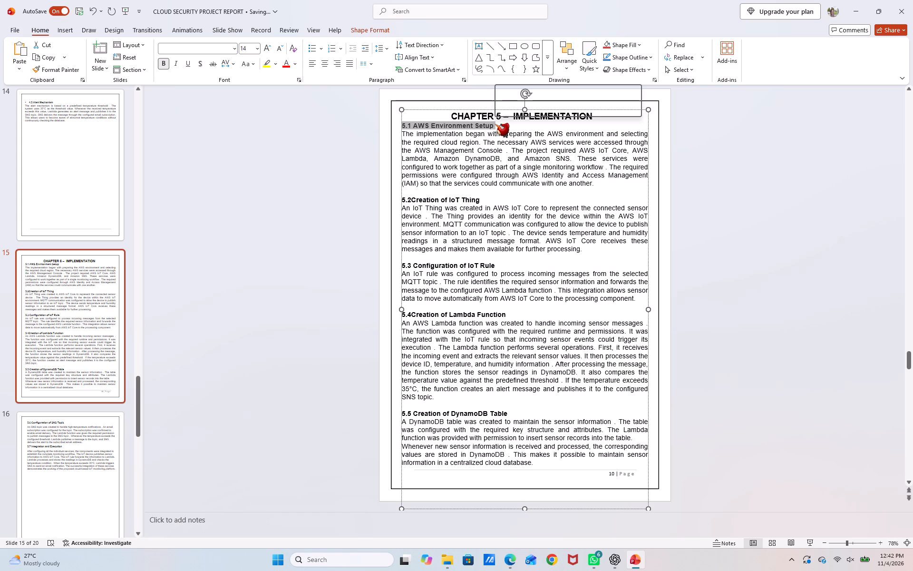
left_click(322, 49)
left_click(348, 190)
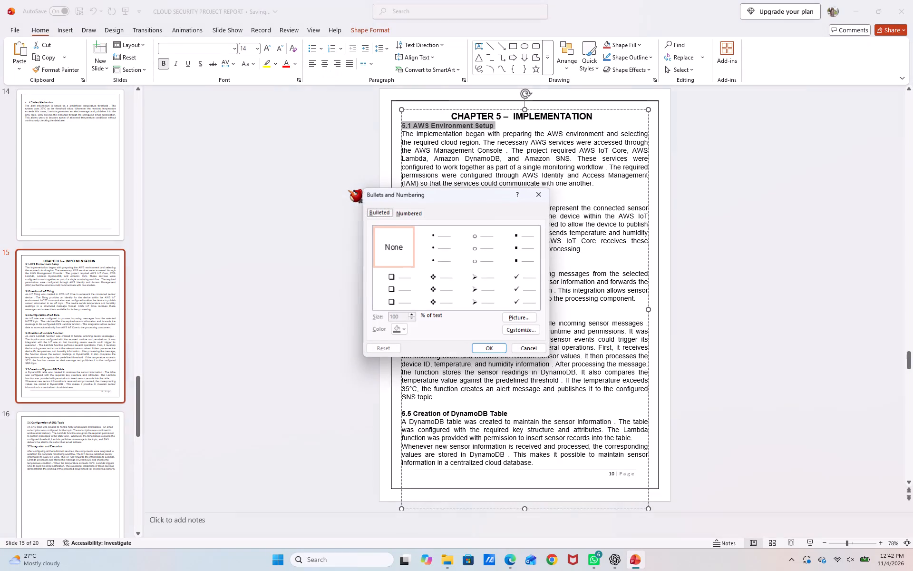
left_click(440, 252)
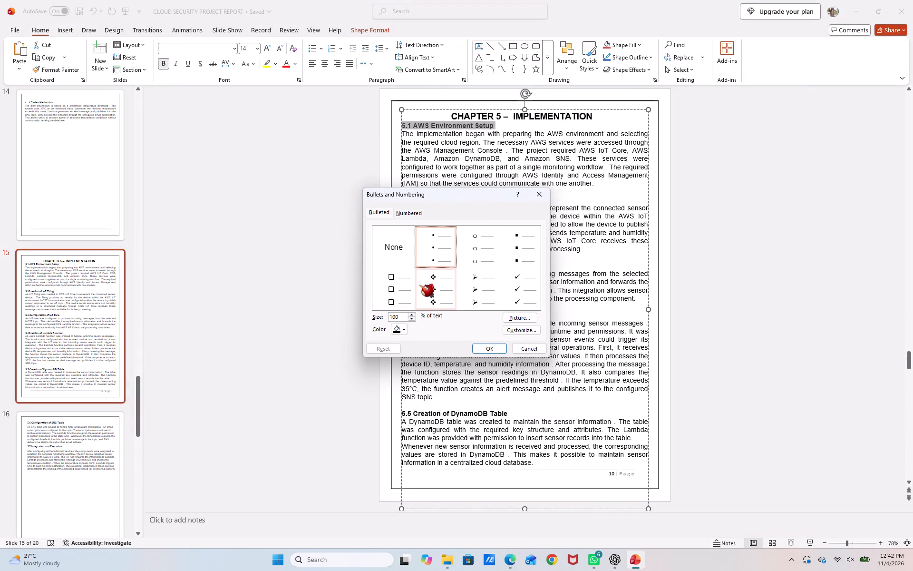
left_click(400, 315)
key("BackSpace")
key("BackSpace")
type("20")
left_click(484, 348)
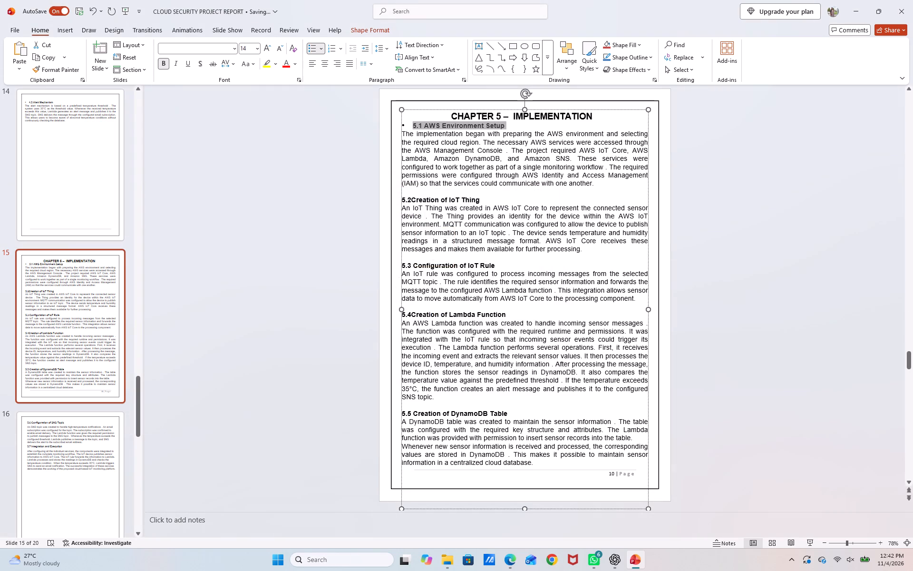
Add a filled round bullet sized at 120% of text to the "5.2Creation of IoT Thing" heading on slide 15.
left_click_drag(486, 201, 426, 200)
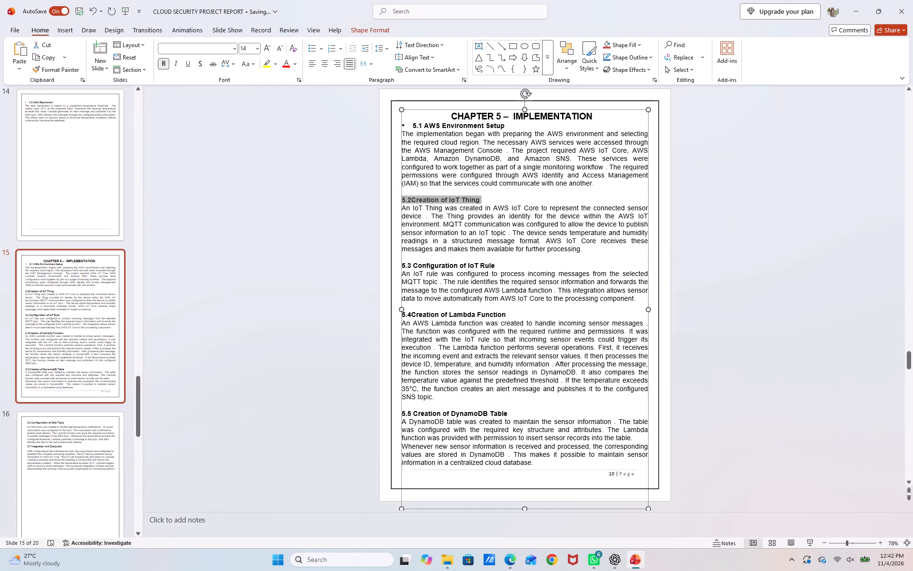
left_click_drag(426, 200, 426, 201)
left_click(322, 47)
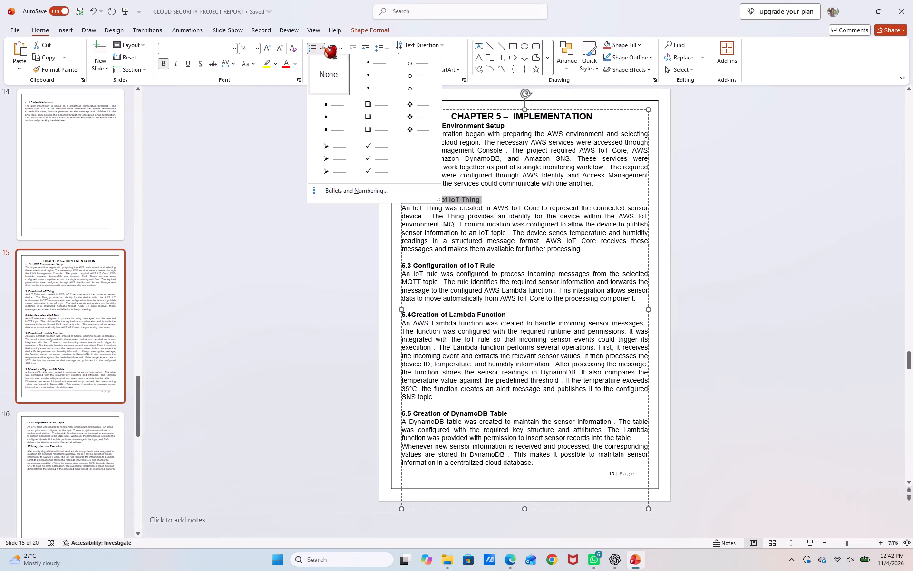
left_click(372, 69)
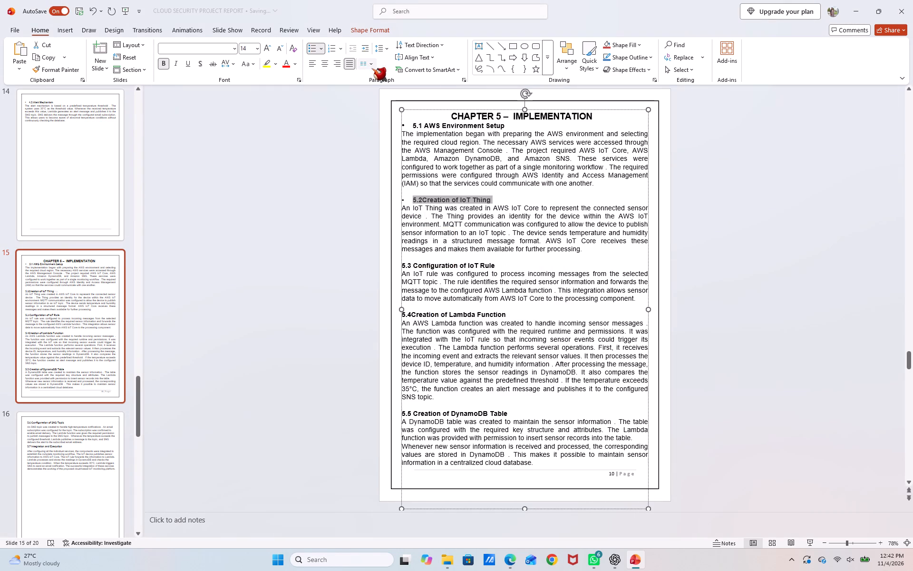
left_click(323, 49)
left_click(343, 195)
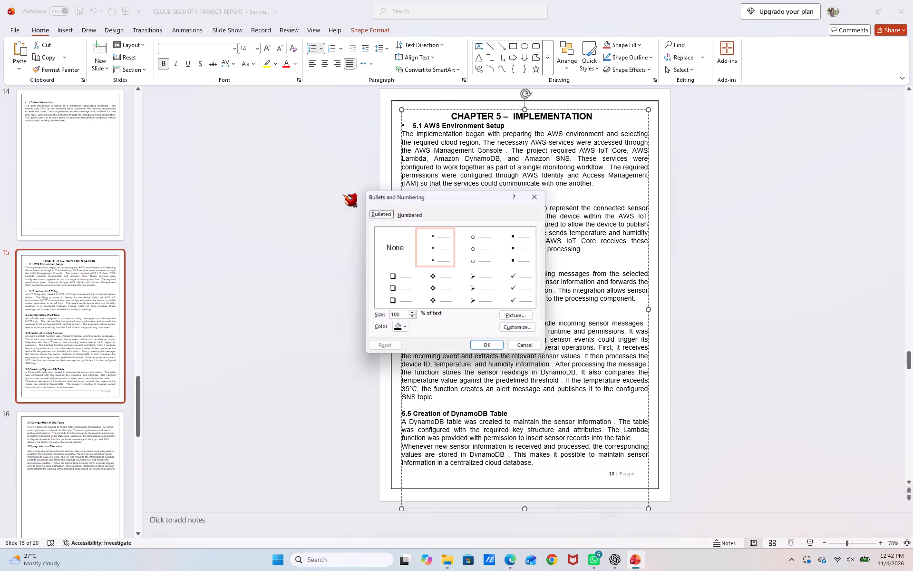
left_click(399, 315)
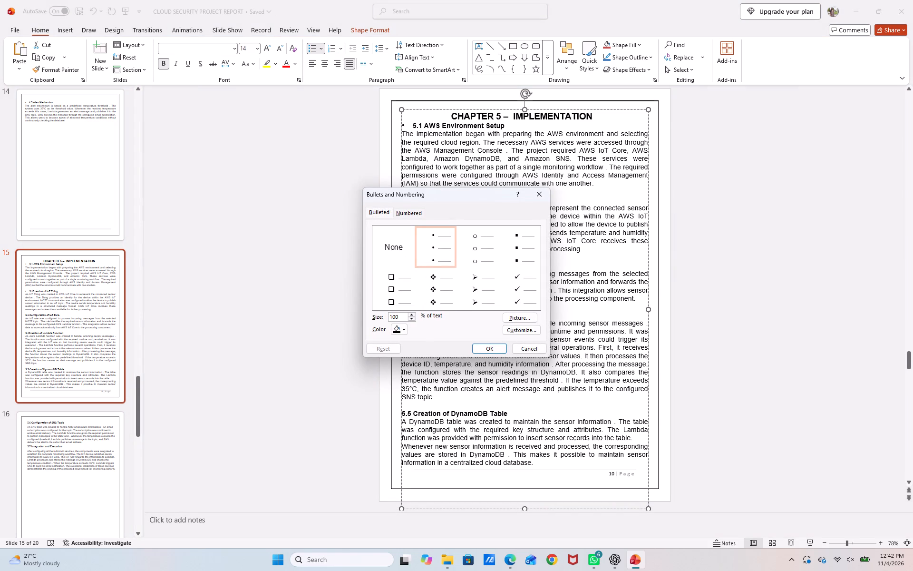
left_click(411, 320)
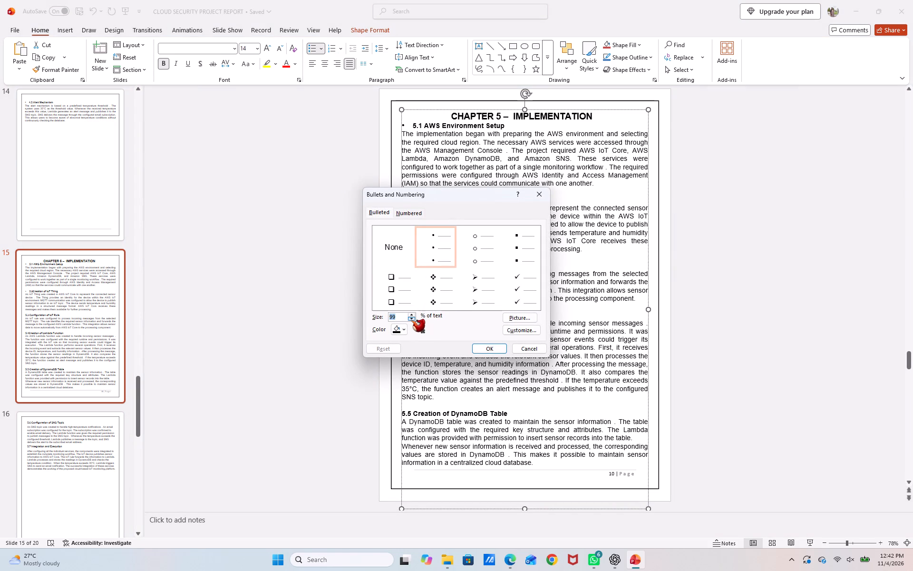
left_click(412, 316)
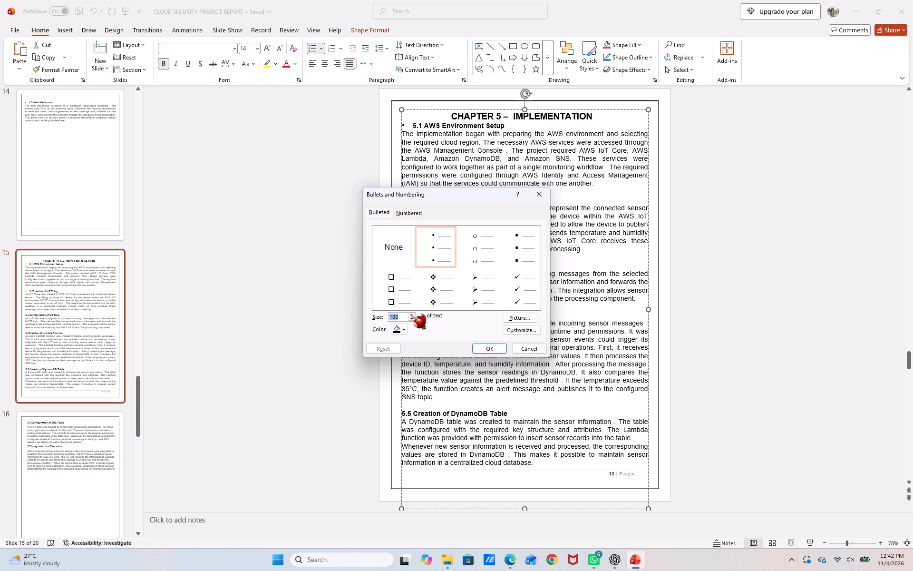
left_click(412, 316)
left_click(412, 316)
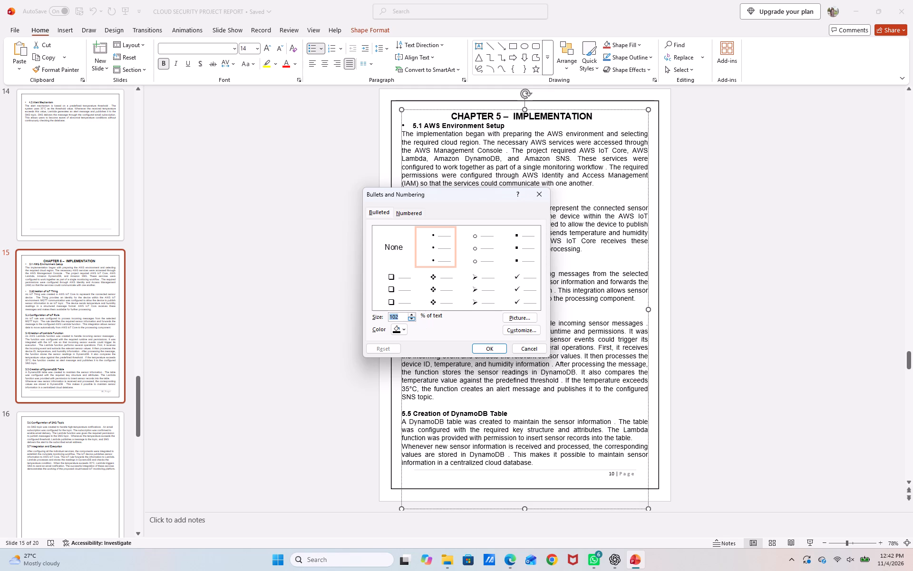
left_click(400, 318)
key("BackSpace")
key("BackSpace")
type("20")
left_click(478, 347)
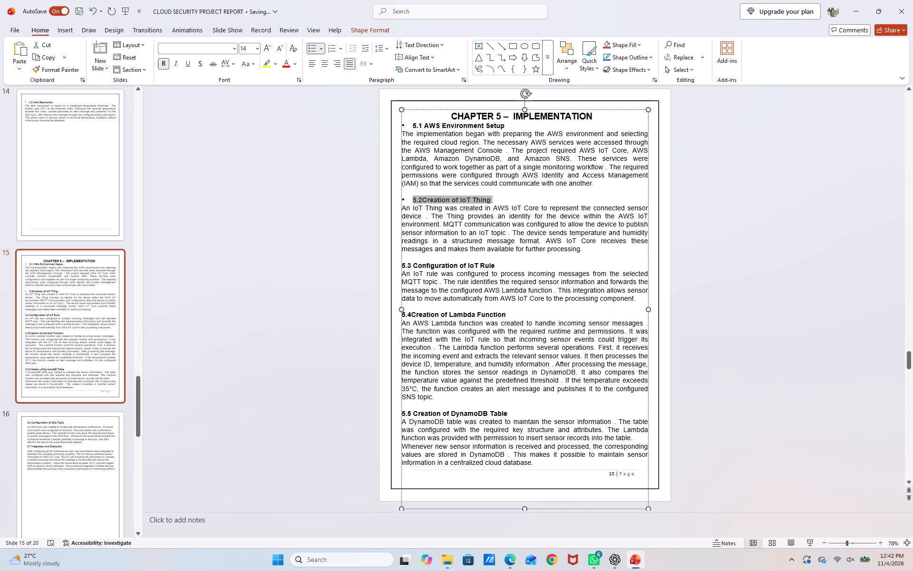
Add a filled round bullet sized at 120% of text to the "5.3 Configuration of IoT Rule" heading on slide 15.
left_click_drag(498, 267, 408, 266)
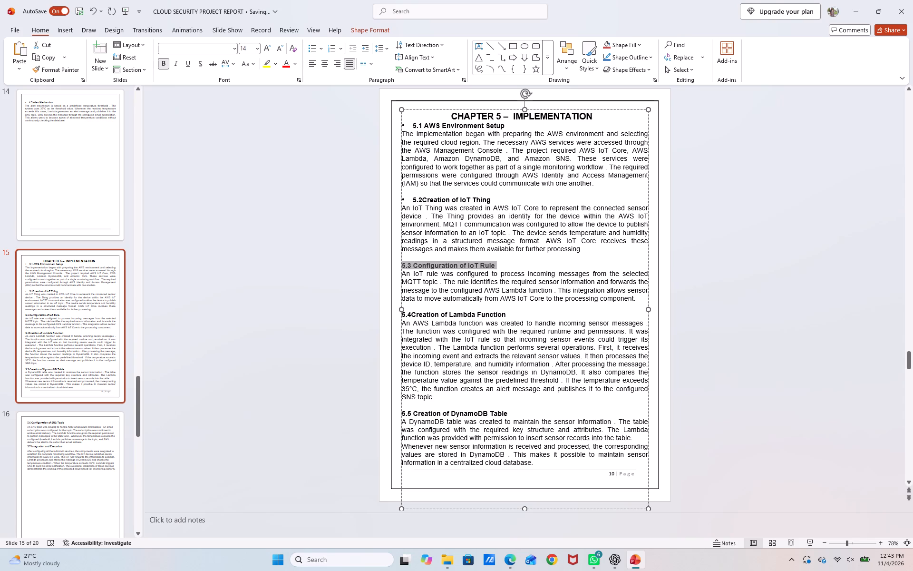
left_click_drag(408, 266, 404, 267)
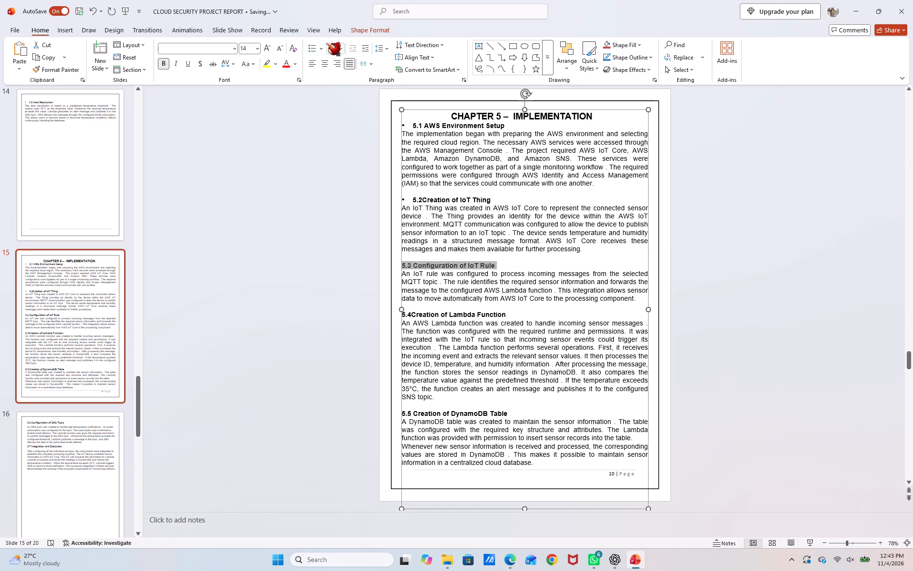
left_click(321, 49)
left_click(342, 195)
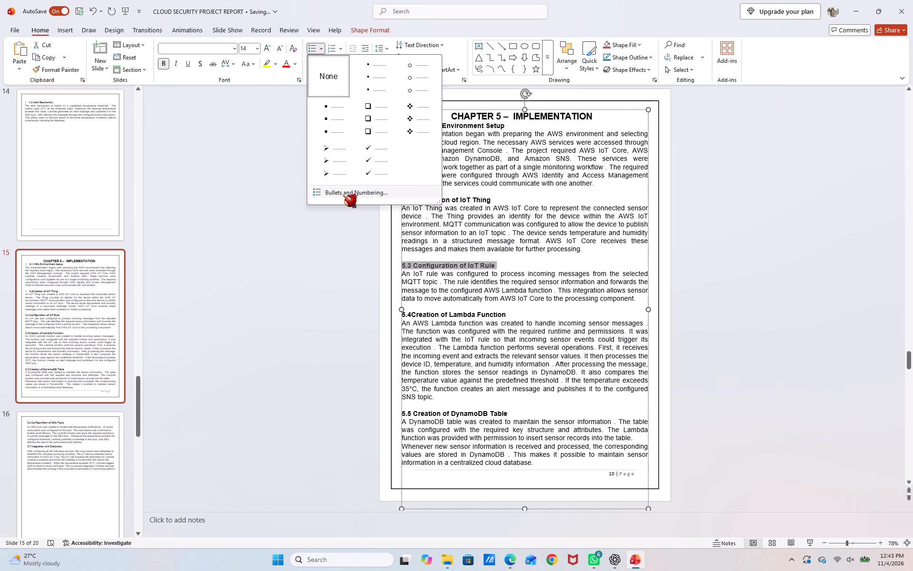
left_click(428, 239)
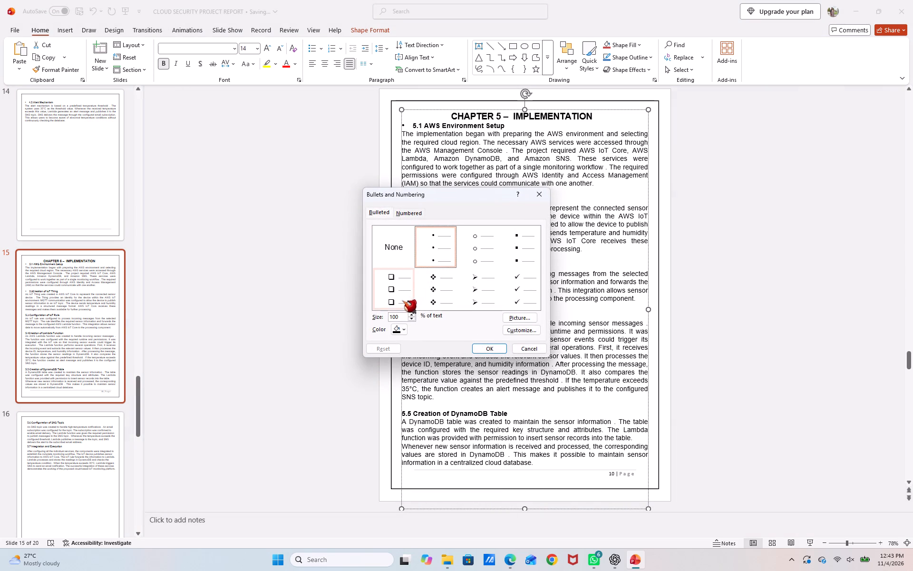
left_click(398, 317)
key("BackSpace")
key("BackSpace")
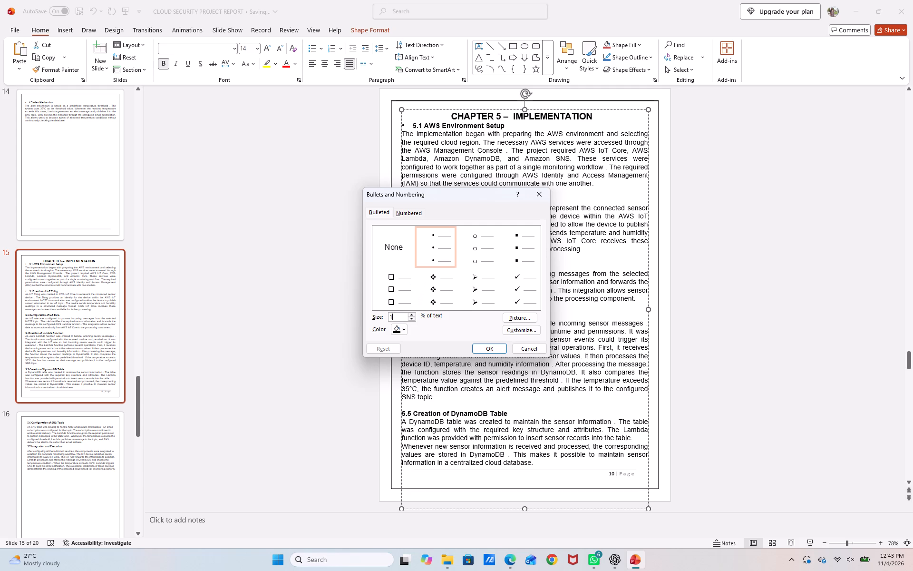
type("20")
left_click(487, 347)
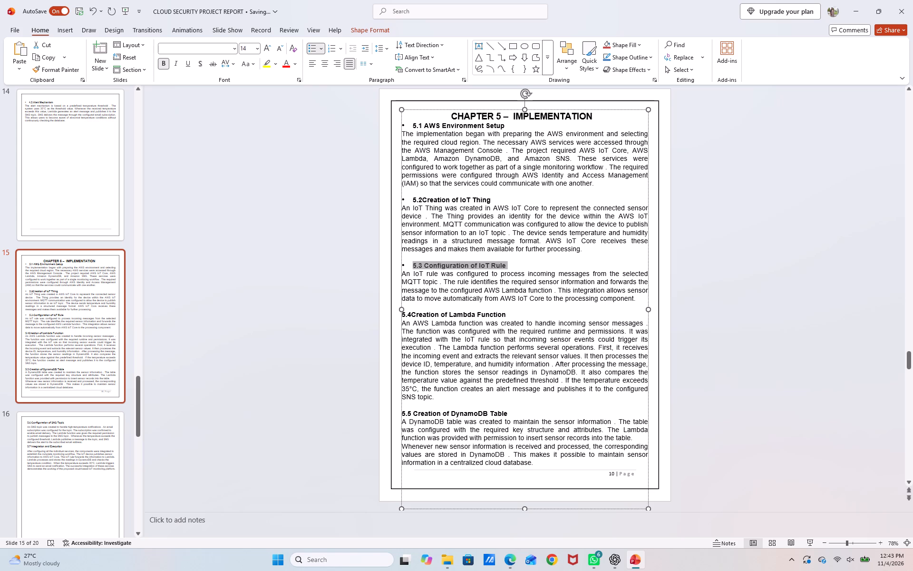
Add a filled round bullet sized at 120% of text to the "5.4Creation of Lambda Function" heading on slide 15.
left_click_drag(506, 314, 408, 323)
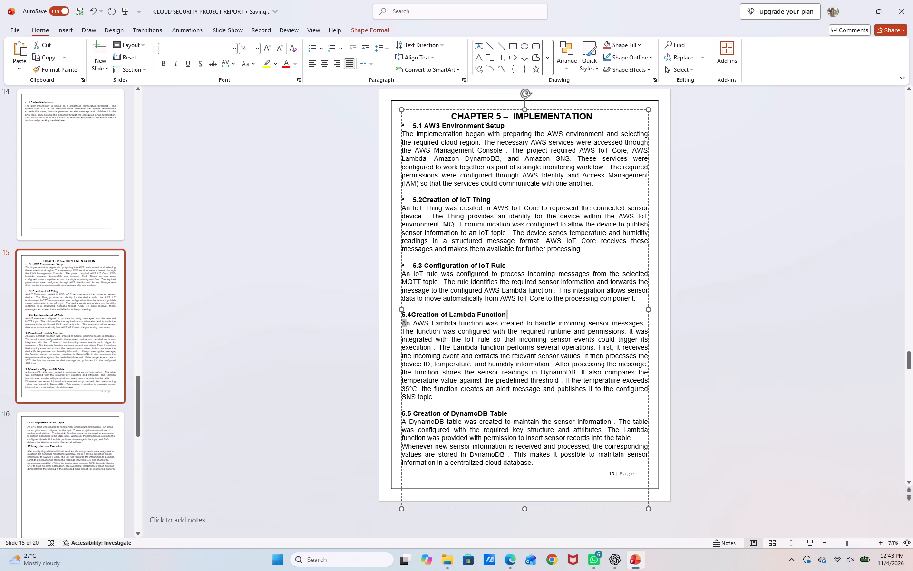
left_click_drag(408, 323, 407, 315)
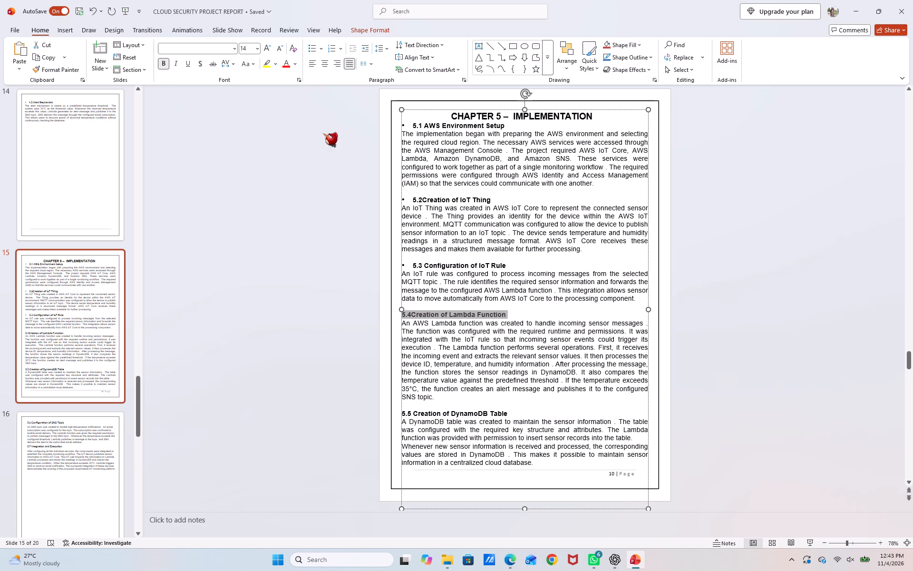
left_click(318, 49)
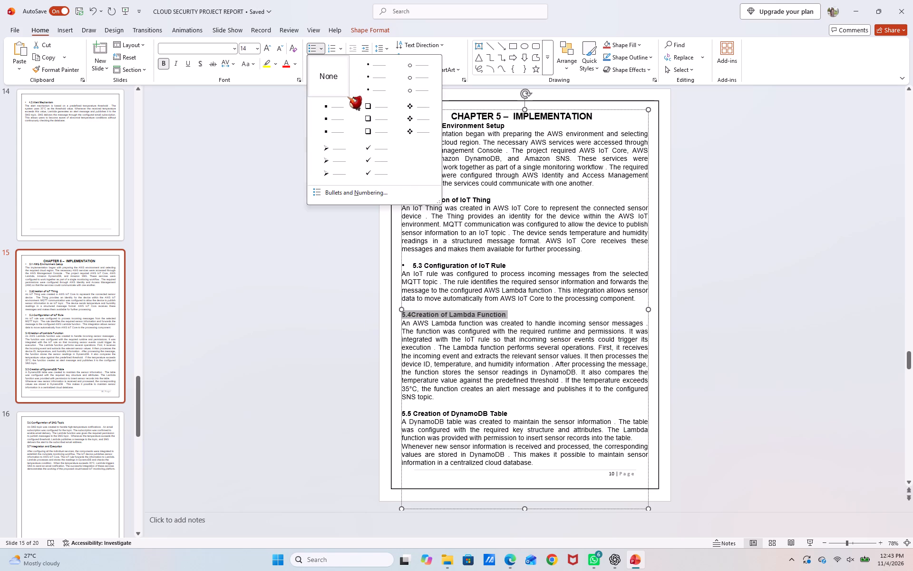
left_click(360, 187)
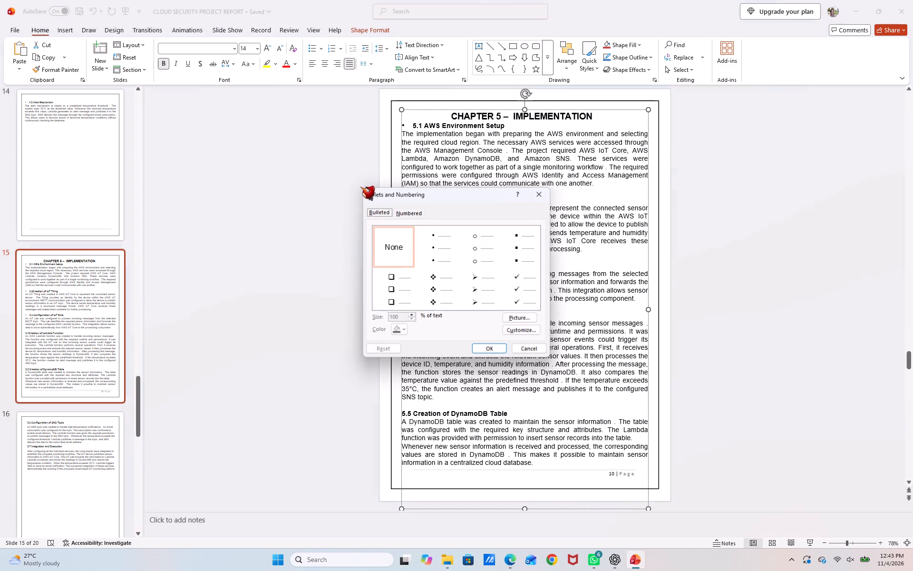
left_click(445, 244)
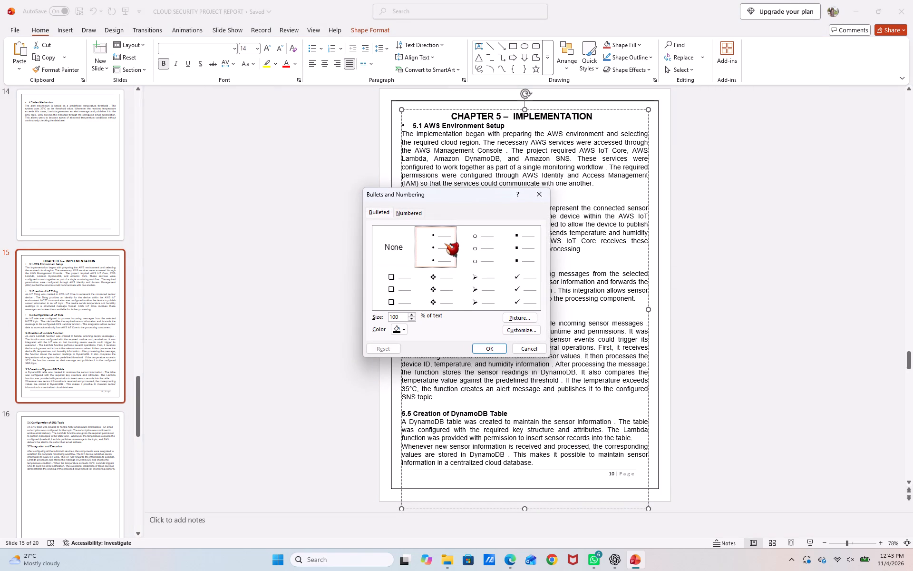
left_click(399, 314)
key("BackSpace")
key("BackSpace")
type("20")
left_click(478, 352)
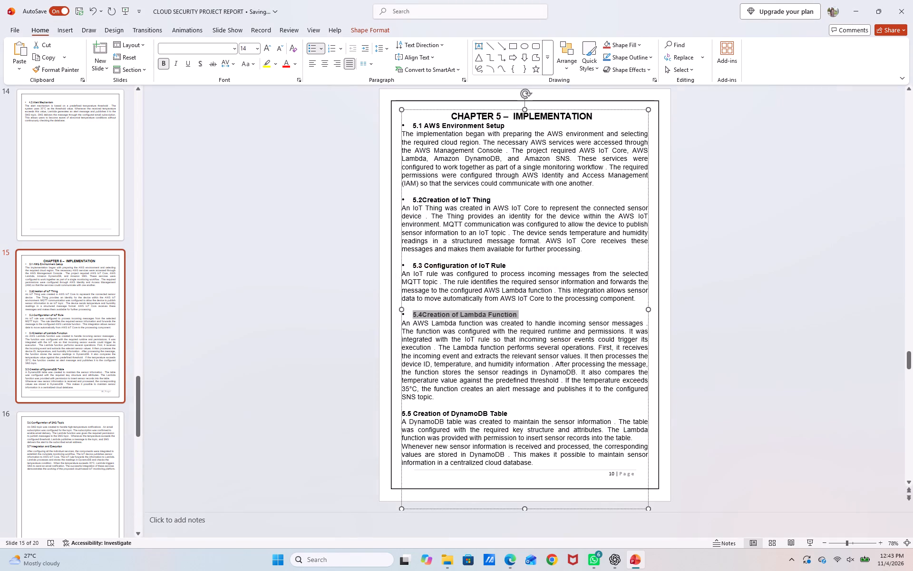
Add a filled round bullet sized at 120% of text to the "5.5 Creation of DynamoDB Table" heading on slide 15.
left_click_drag(517, 413, 402, 412)
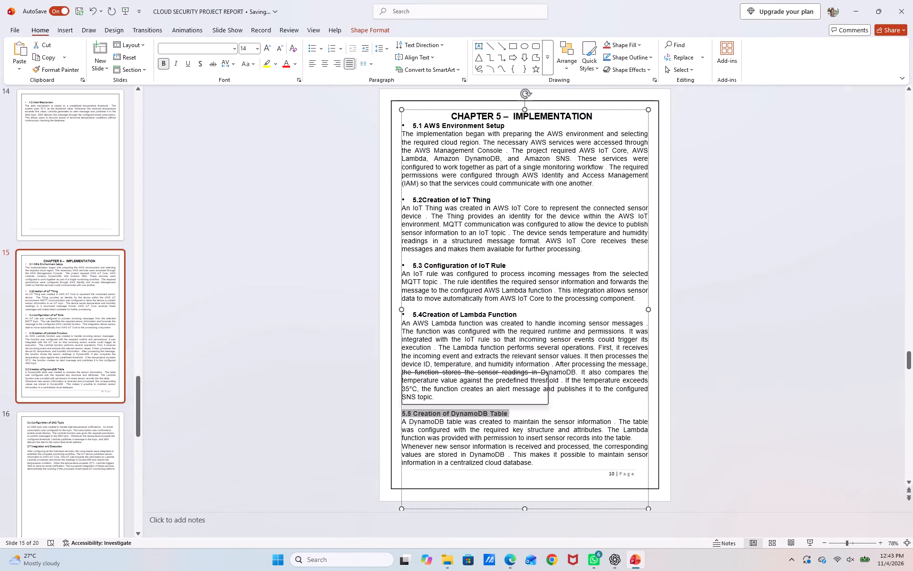
left_click(323, 45)
left_click(358, 189)
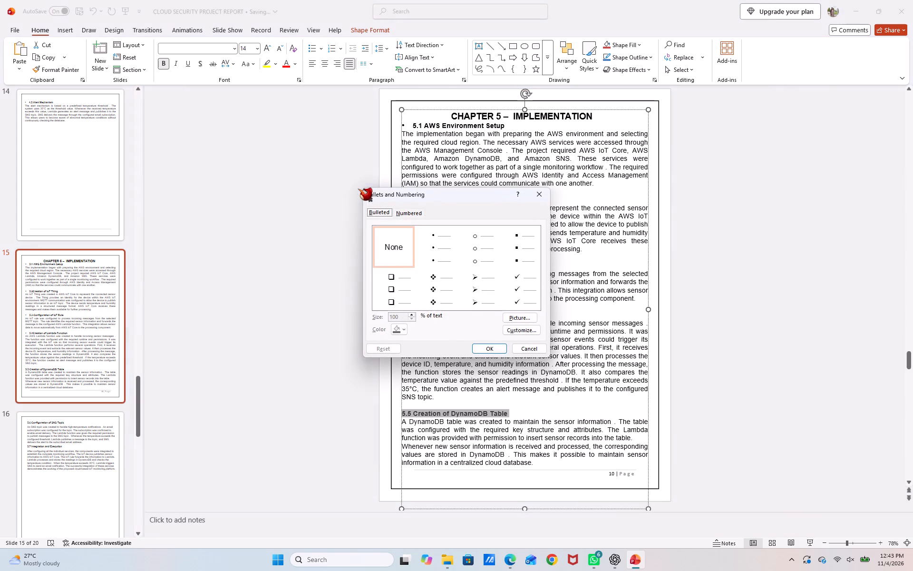
left_click(438, 243)
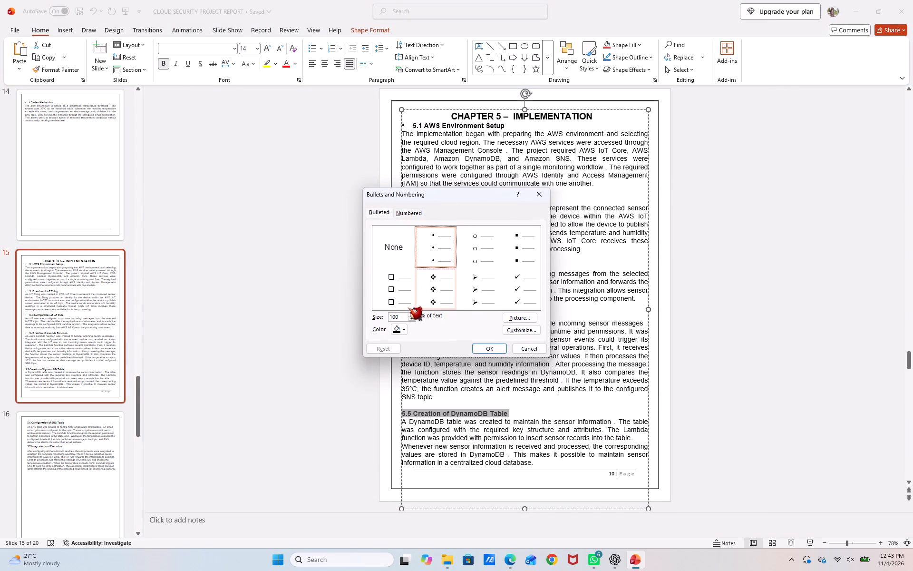
left_click(398, 312)
left_click(398, 316)
key("BackSpace")
key("BackSpace")
type("20")
left_click(488, 349)
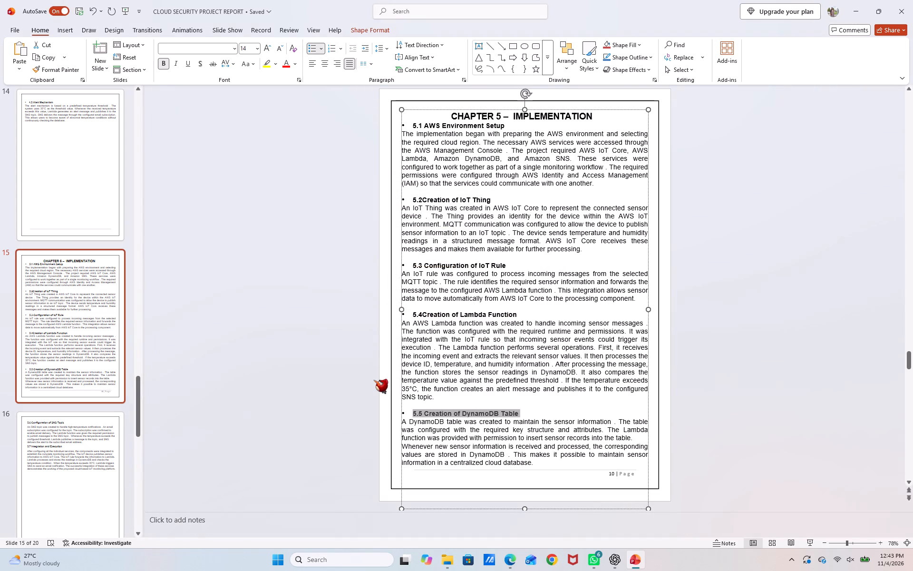
left_click(334, 388)
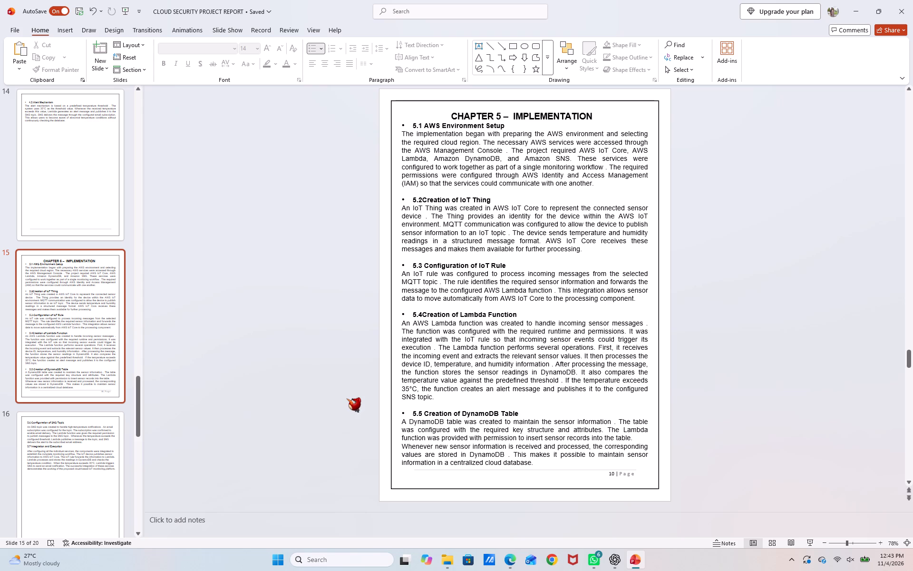
Add a filled round bullet sized at 120% of text to the "5.6 Configuration of SNS Topic" heading on slide 16.
left_click(105, 450)
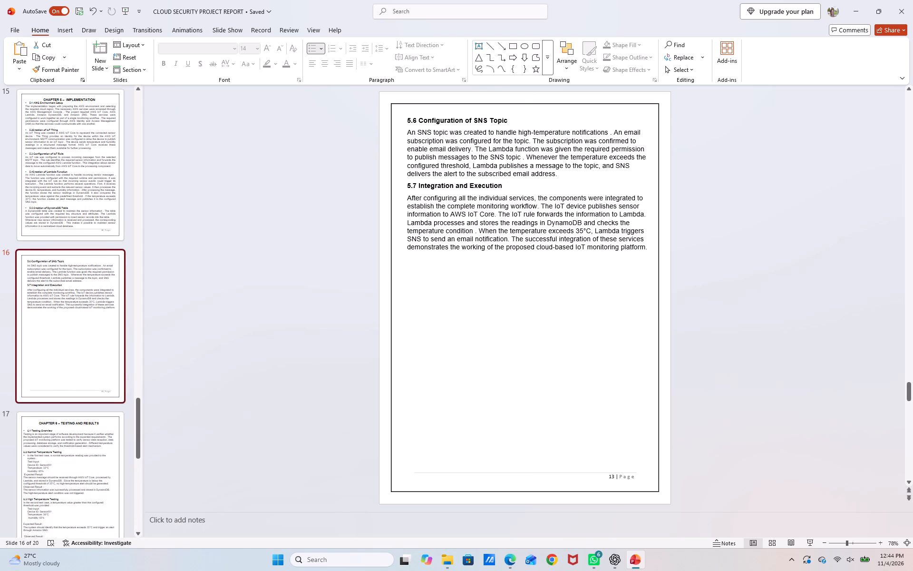
left_click_drag(407, 121, 513, 124)
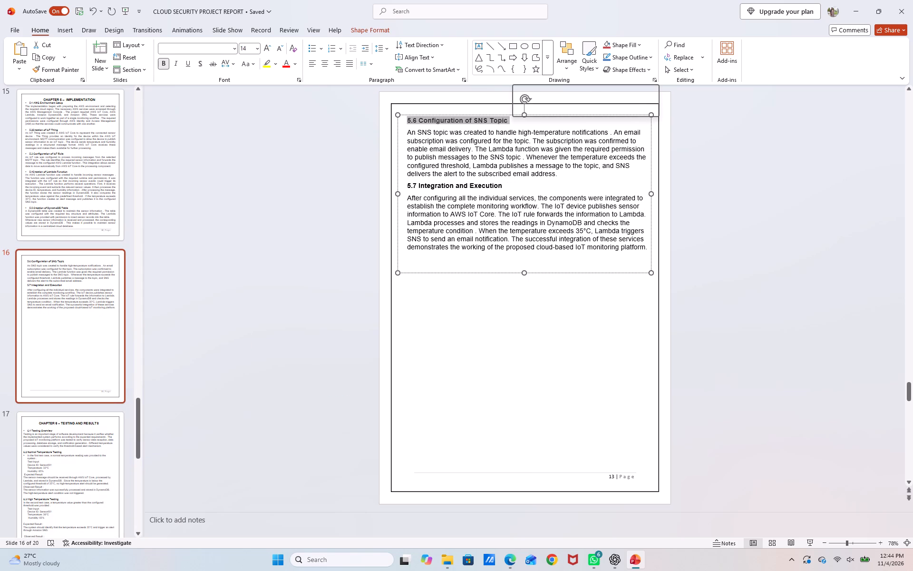
left_click(321, 52)
left_click(352, 188)
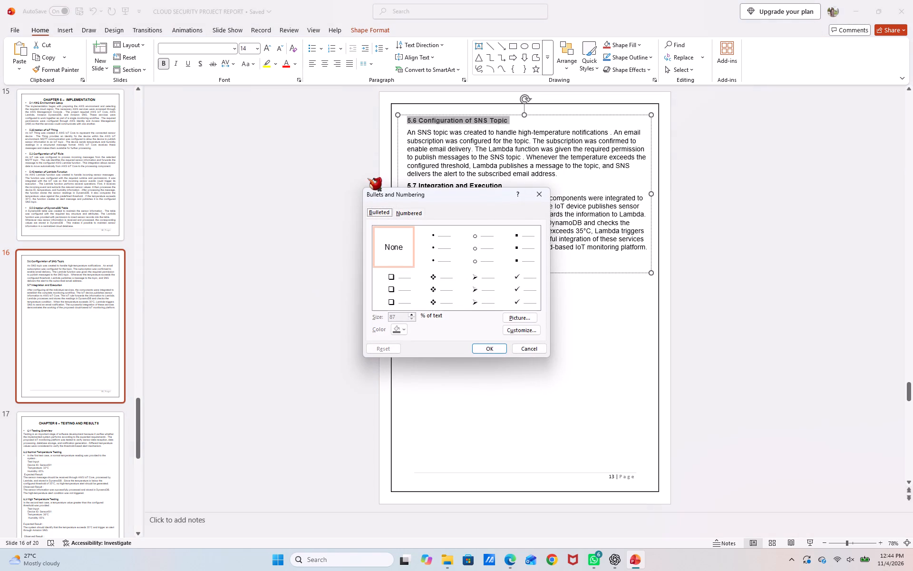
left_click(449, 243)
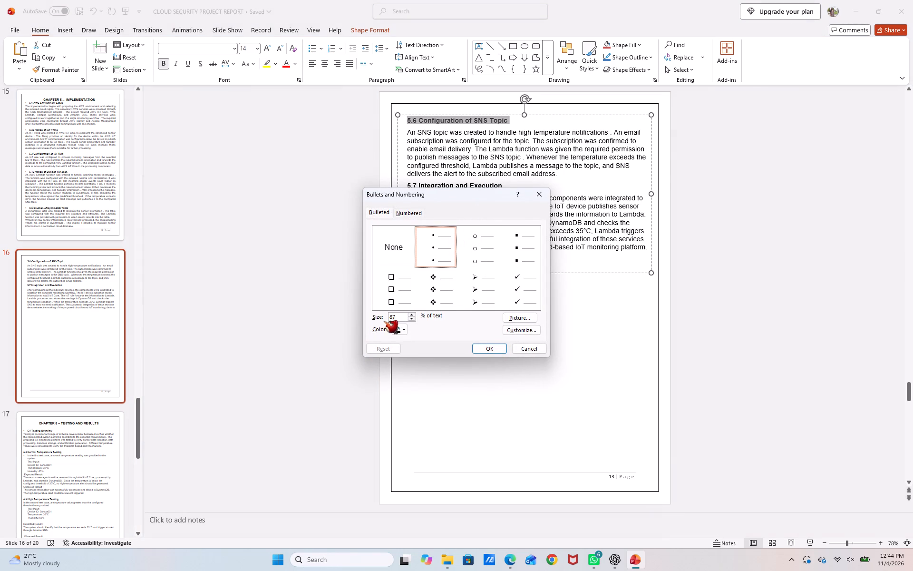
left_click(398, 317)
key("BackSpace")
key("BackSpace")
type("120")
left_click(481, 345)
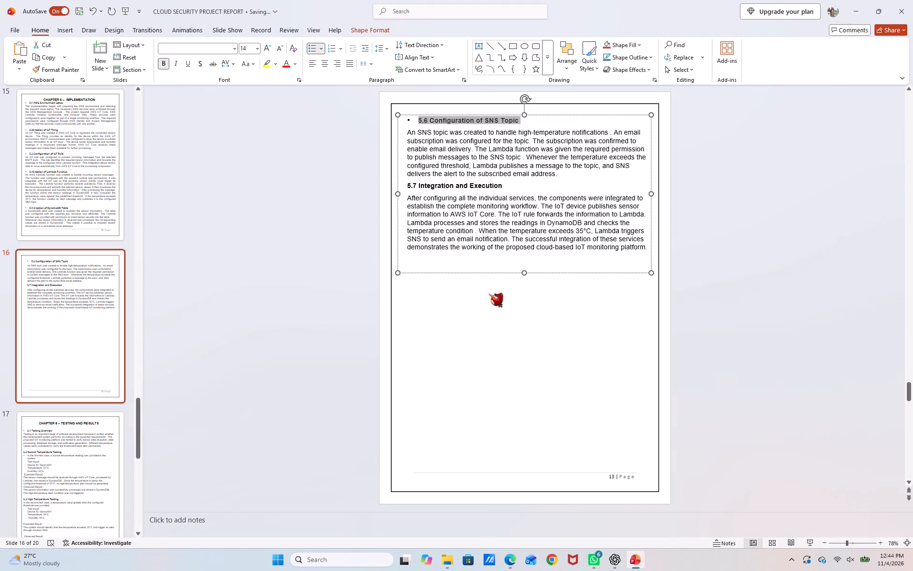
Add a filled round bullet sized at 120% of text to the "5.7 Integration and Execution" heading on slide 16.
left_click_drag(506, 189, 415, 190)
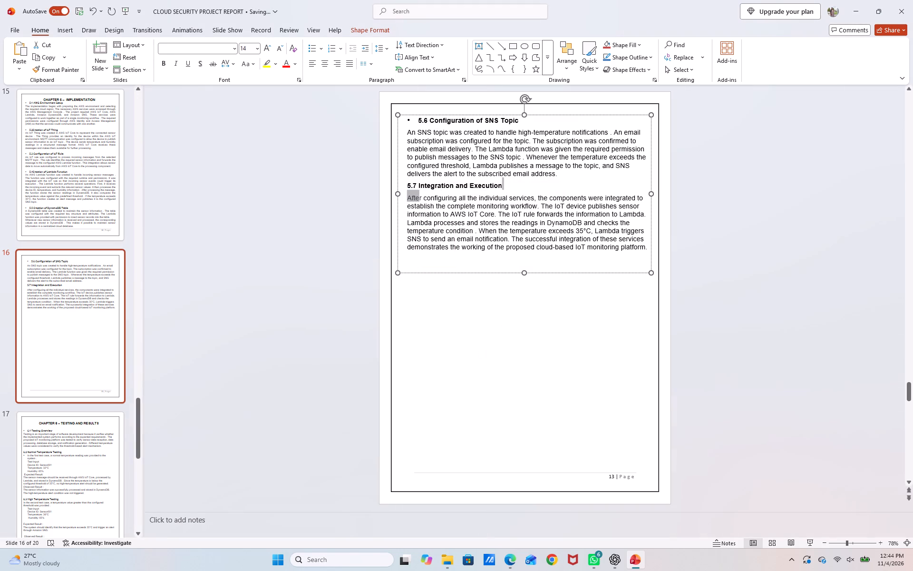
left_click_drag(415, 190, 410, 186)
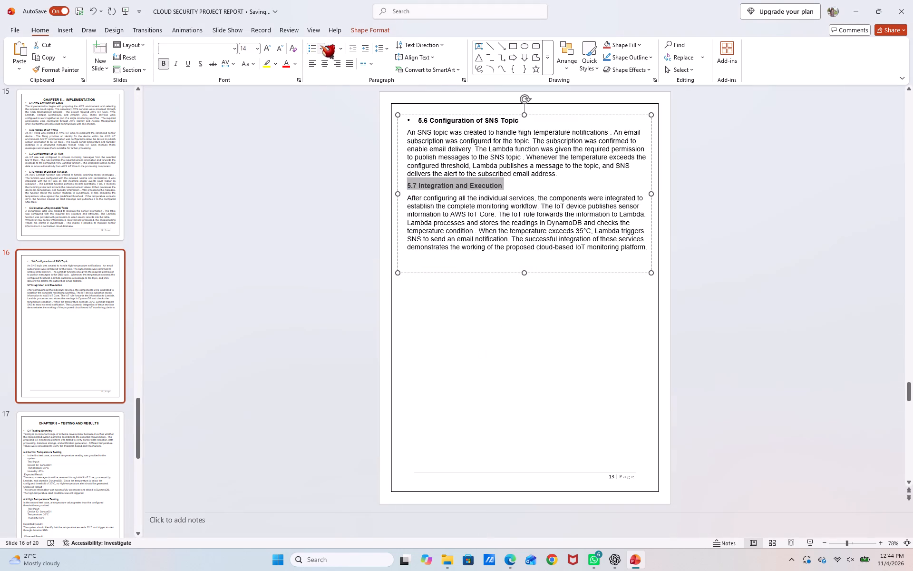
left_click(321, 46)
left_click(343, 200)
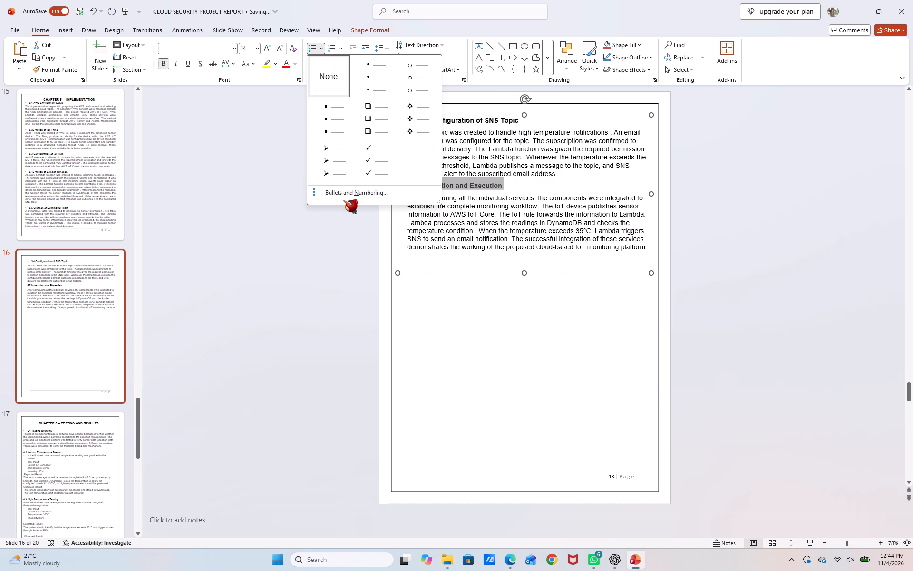
left_click(344, 194)
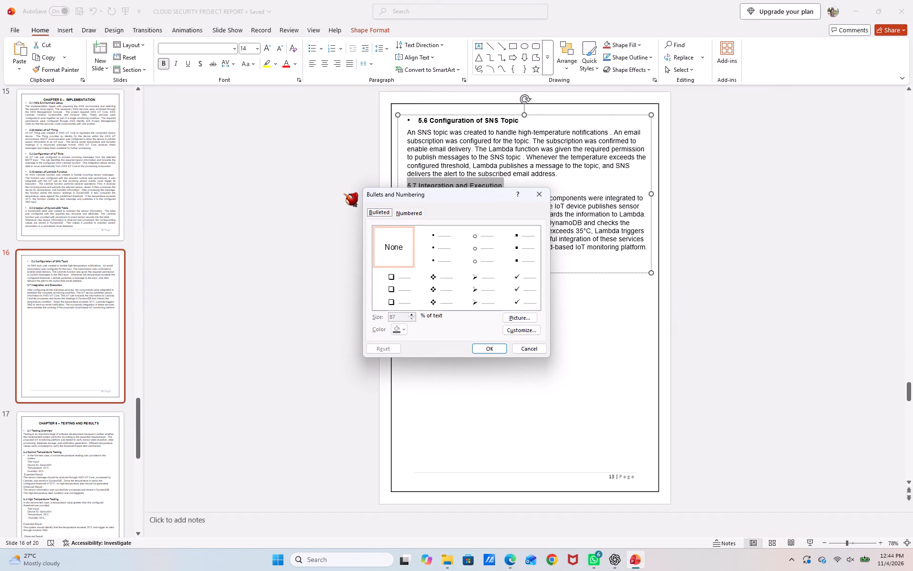
left_click(434, 244)
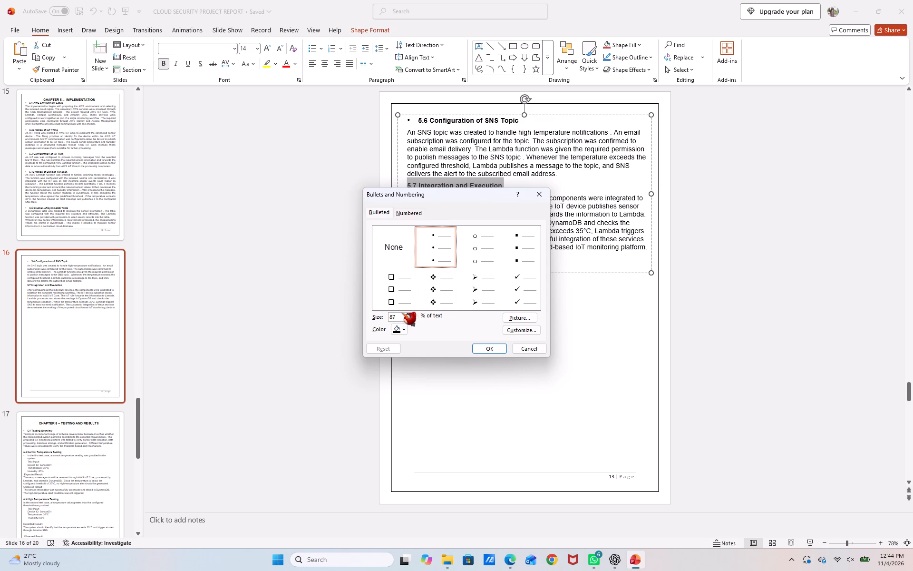
left_click(402, 314)
key("BackSpace")
key("BackSpace")
type("120")
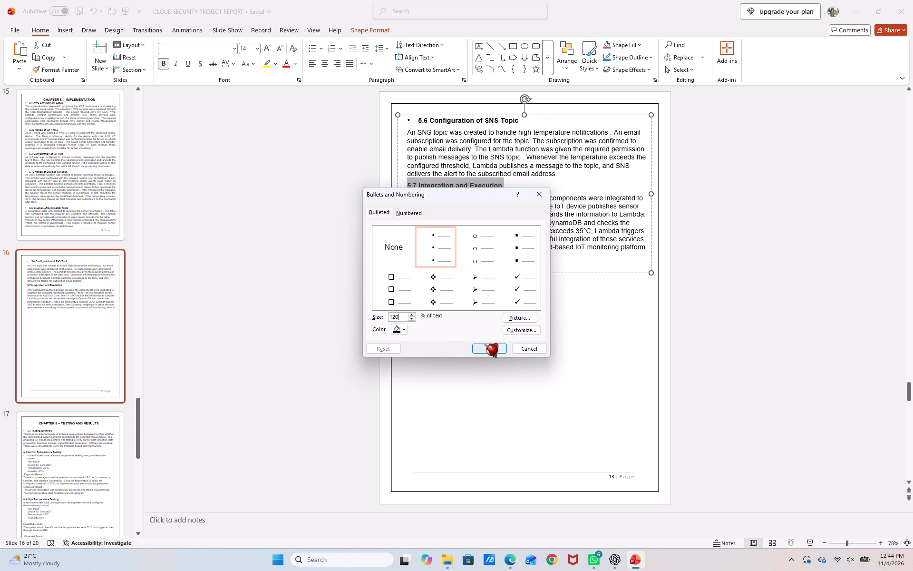
left_click(484, 344)
left_click(484, 344)
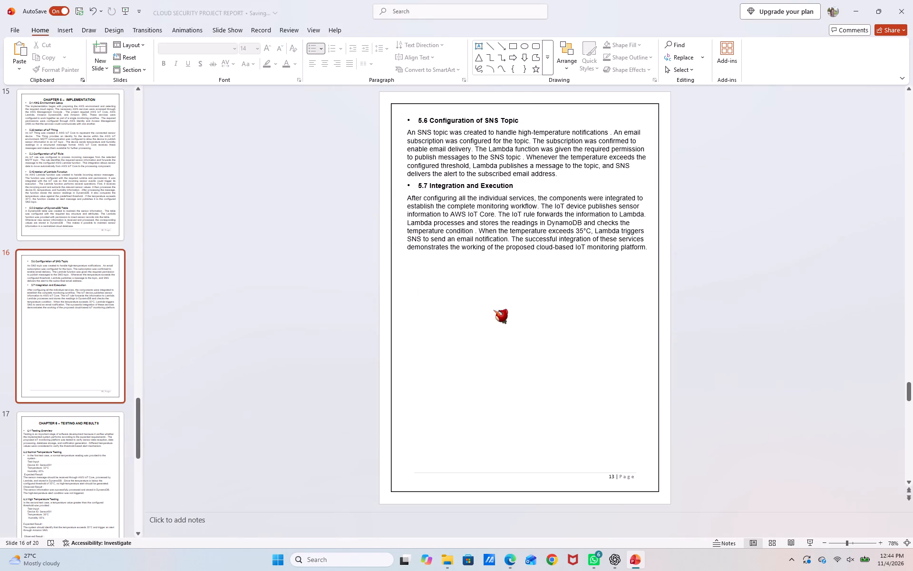
Justify all the text on slide 16, from the "5.6 Configuration of SNS Topic" heading through the 5.7 paragraph.
left_click(406, 119)
left_click(406, 119)
left_click_drag(406, 119, 518, 269)
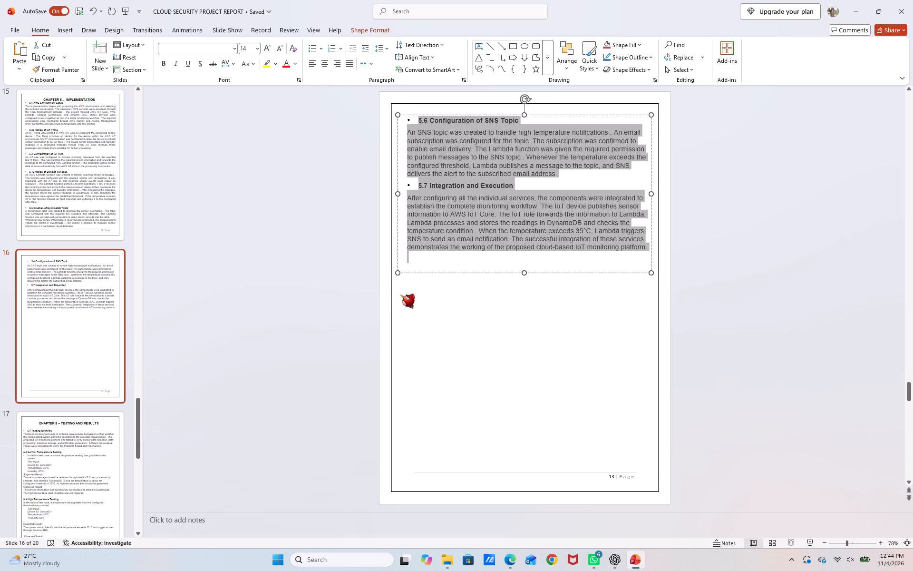
left_click(351, 66)
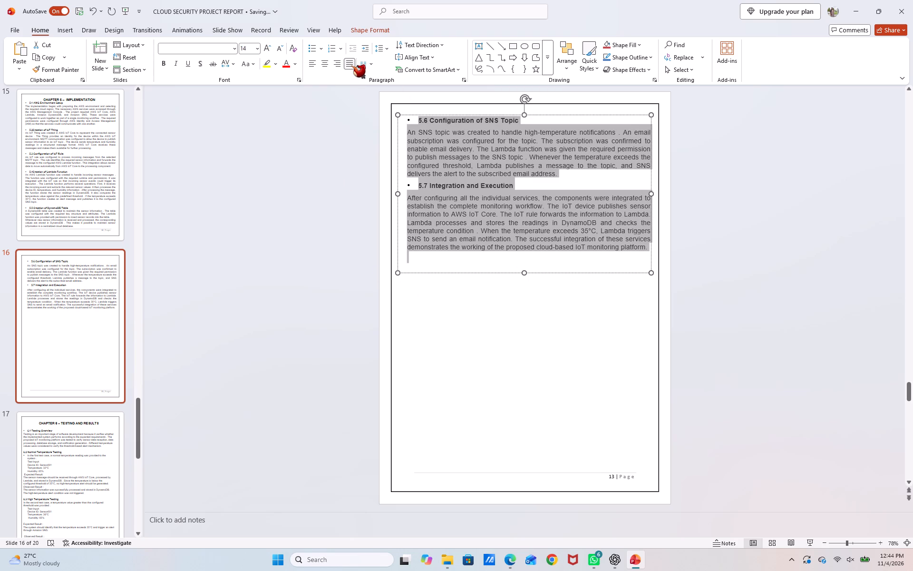
left_click(303, 135)
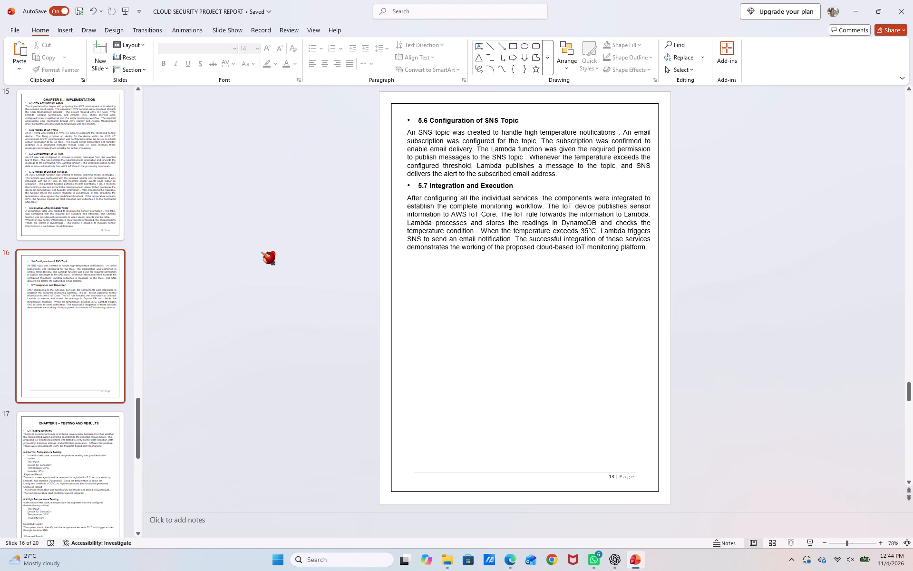
Nudge the text box on slide 16 so it is centred horizontally within the page border.
left_click(420, 137)
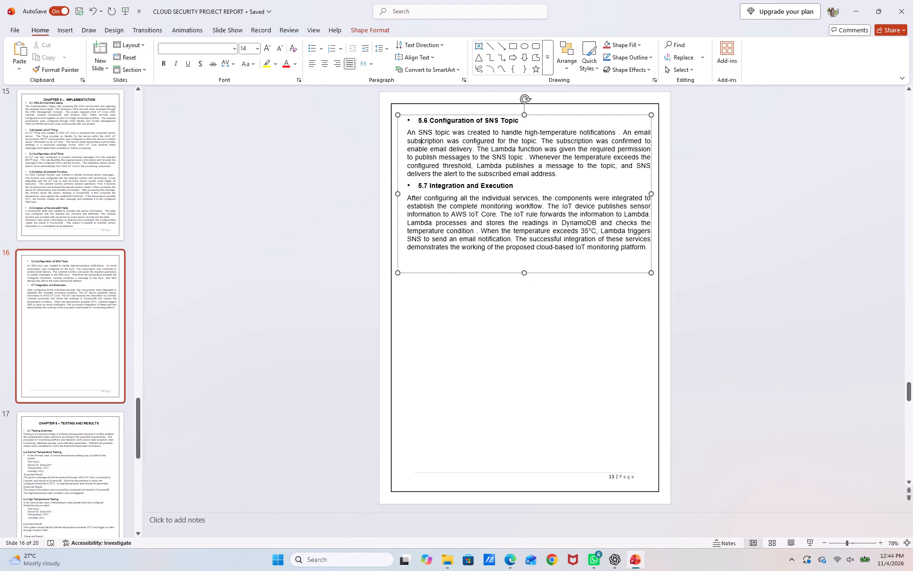
left_click(407, 114)
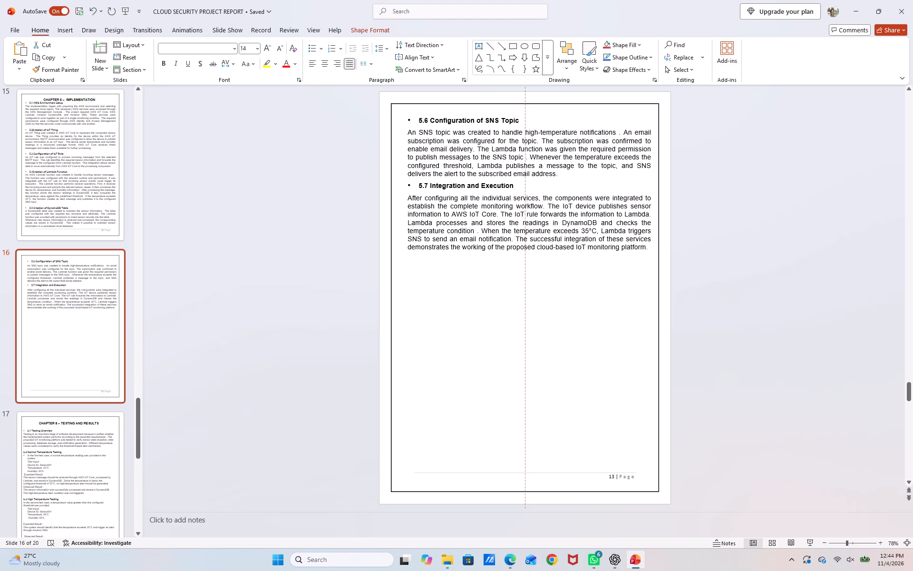
left_click(322, 189)
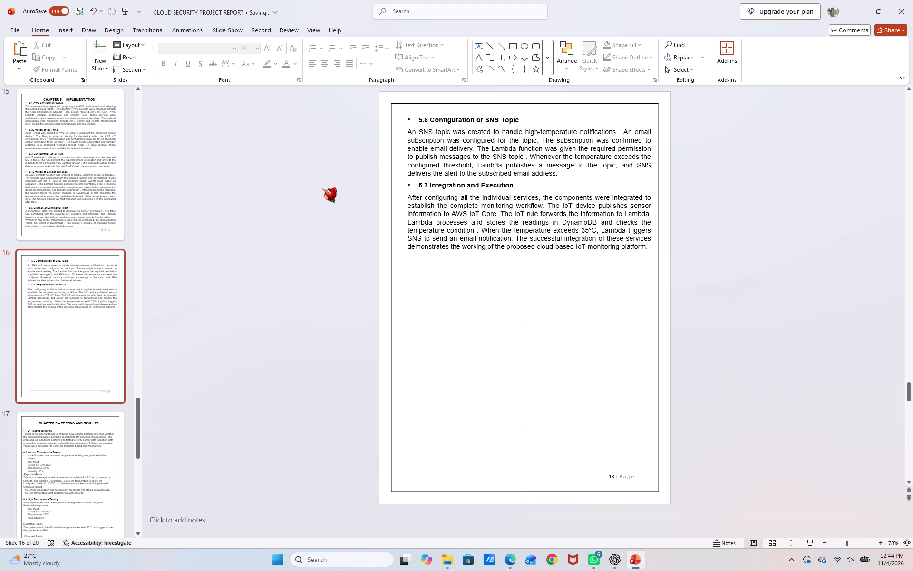
Justify the text on slide 17 from the "6.1 Testing Overview" heading through the last Observed Result paragraph.
left_click(103, 450)
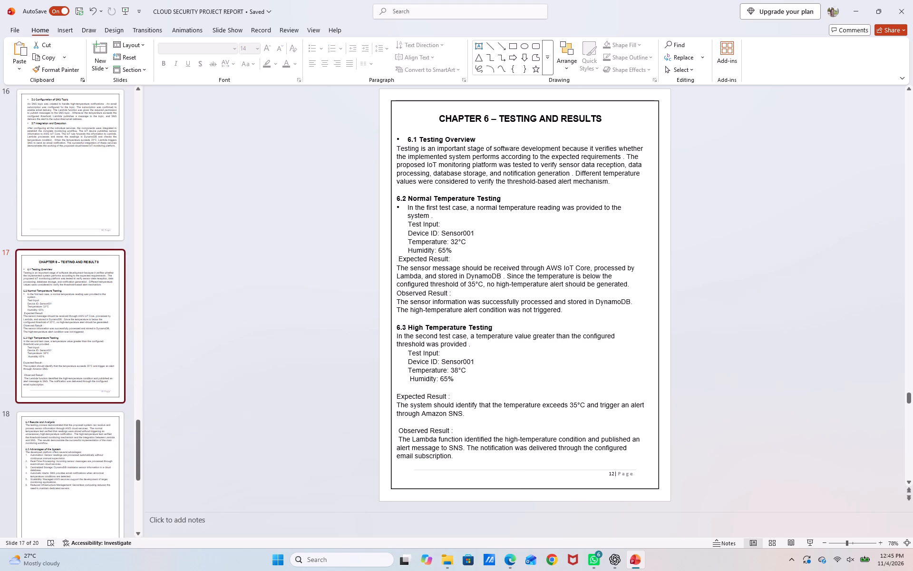
left_click(404, 138)
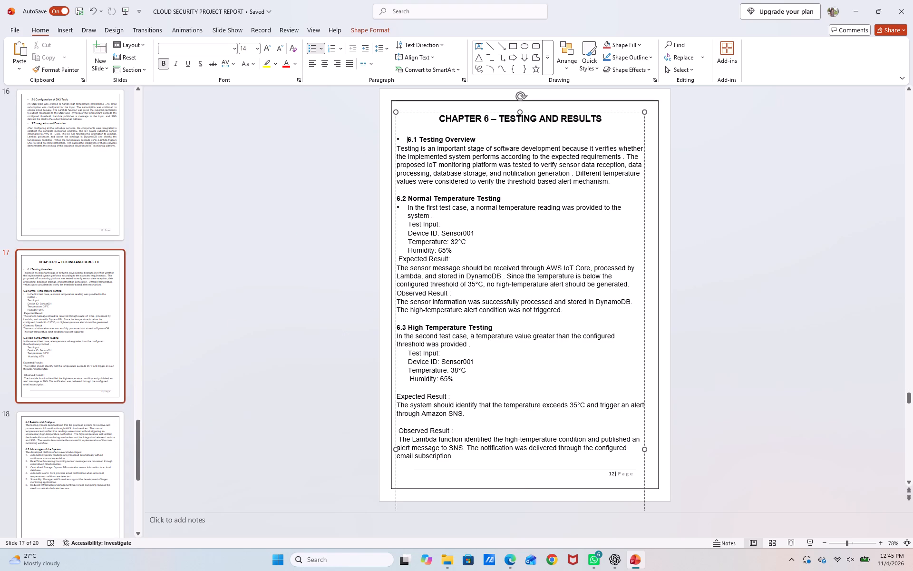
left_click(404, 138)
left_click_drag(406, 141, 533, 433)
scroll(516, 396, "up", 1)
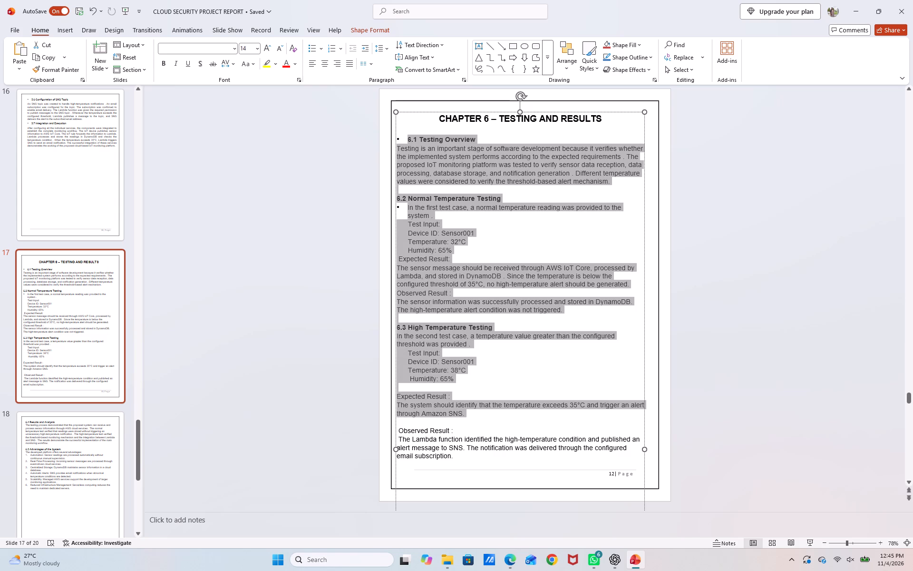
scroll(533, 433, "up", 1)
left_click_drag(533, 433, 546, 465)
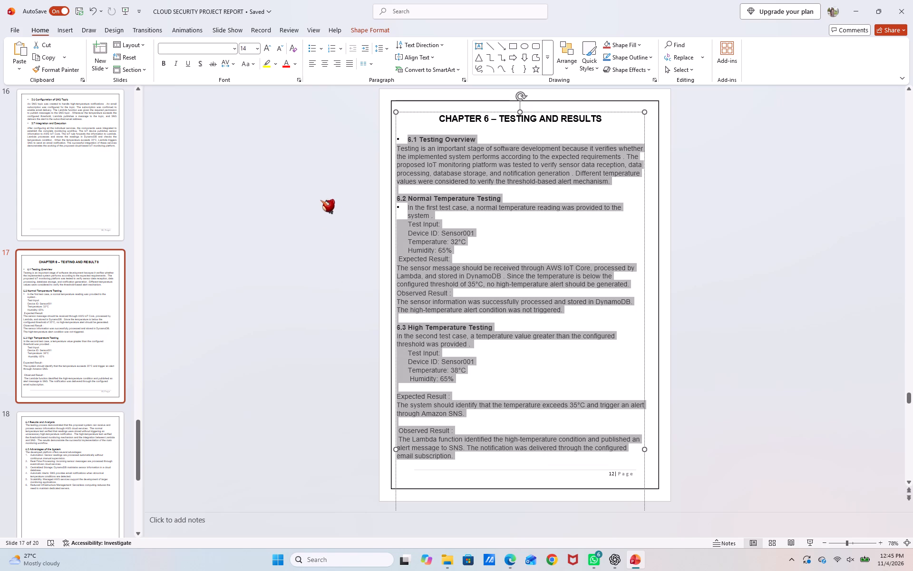
left_click(349, 68)
left_click(366, 196)
Move the Chapter 6 text box on slide 17 slightly up and right, centring it horizontally on the page.
left_click(413, 106)
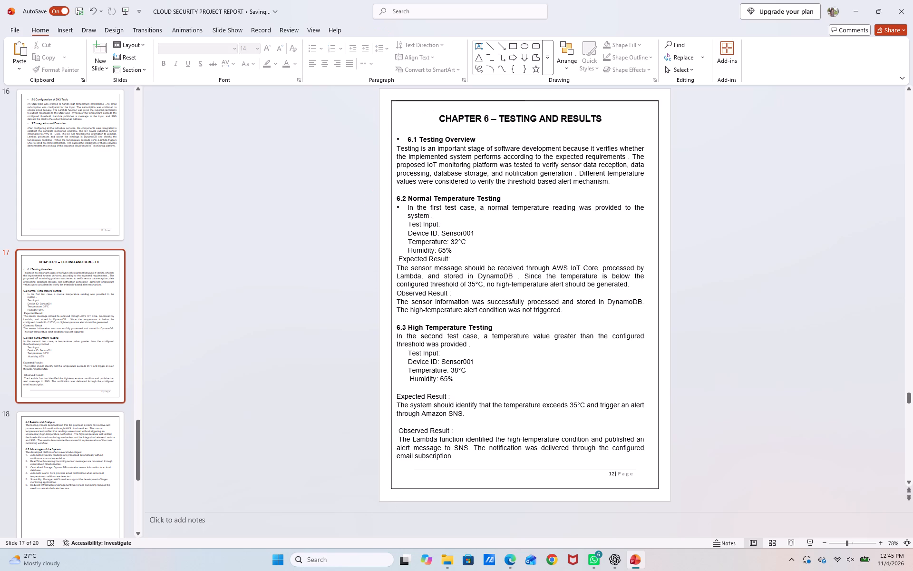
left_click(418, 110)
double_click(418, 110)
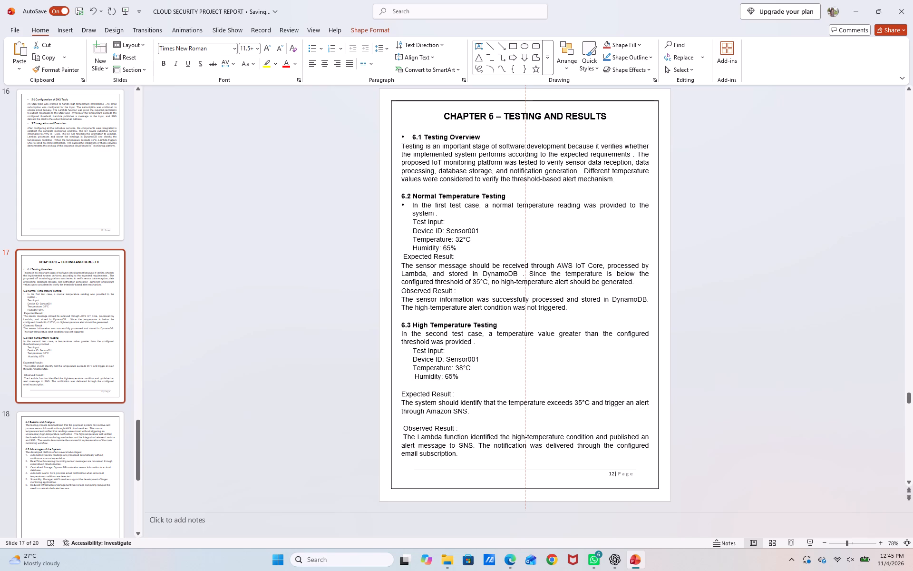
left_click(363, 165)
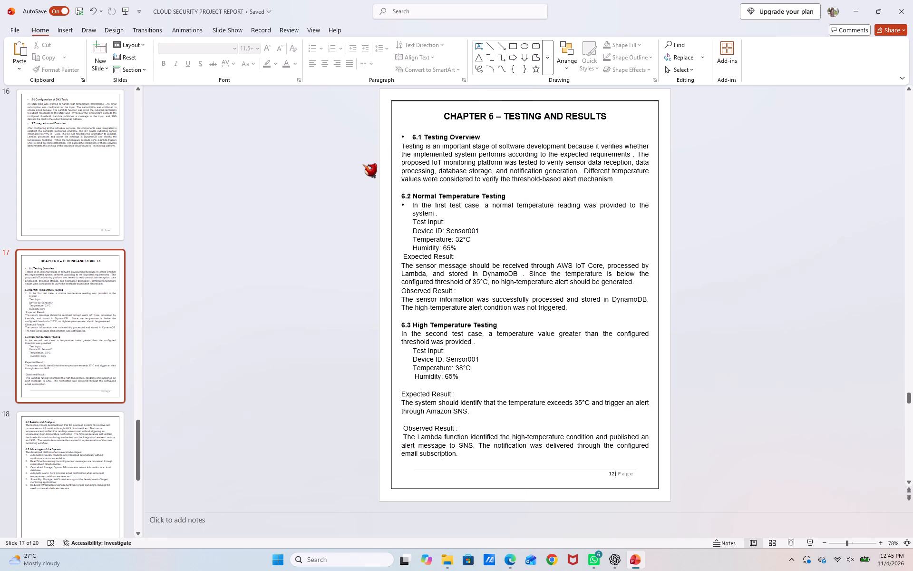
Remove the bullet from the "In the first test case" paragraph under heading 6.2 on slide 17.
left_click(407, 208)
key("BackSpace")
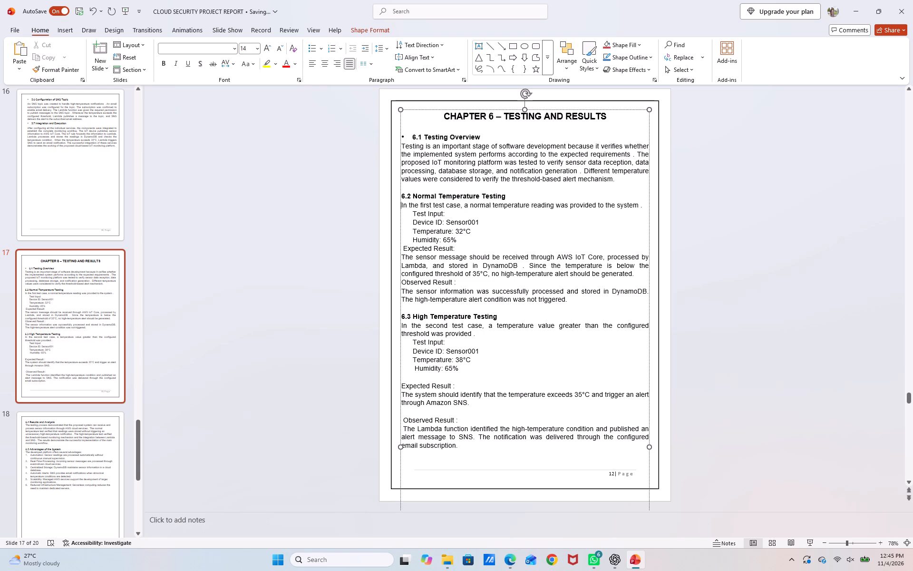
Add a filled round bullet sized at 120% of text to the "6.2 Normal Temperature Testing" heading on slide 17.
left_click_drag(511, 196, 406, 198)
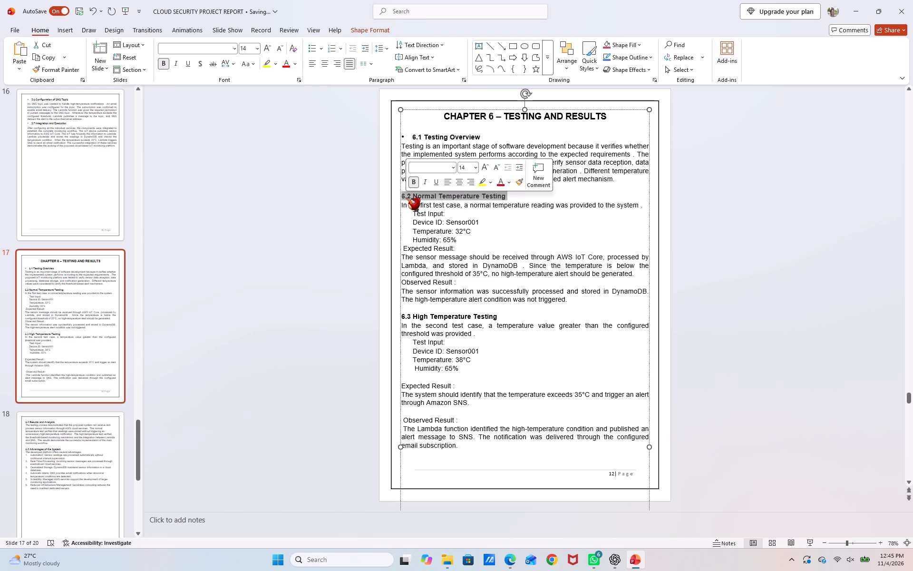
left_click(320, 50)
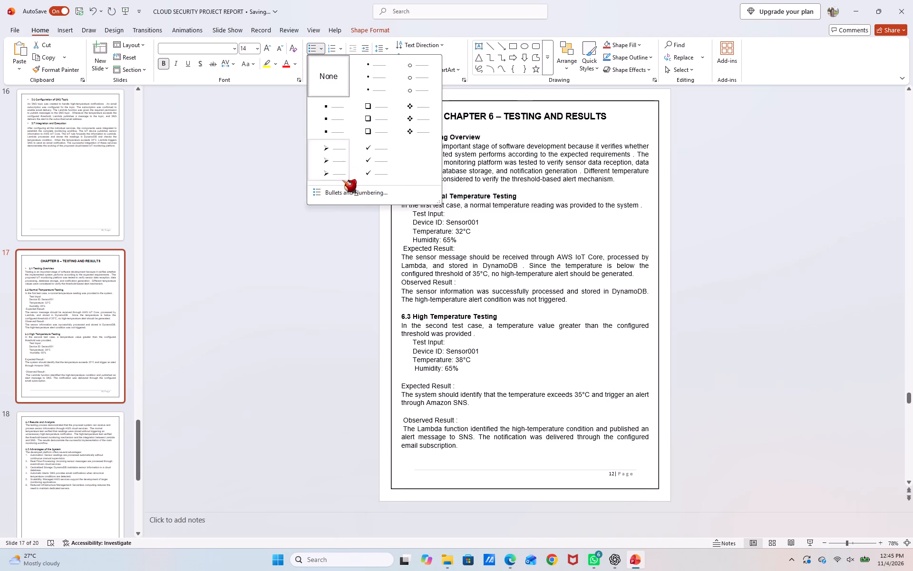
left_click(349, 199)
left_click(446, 248)
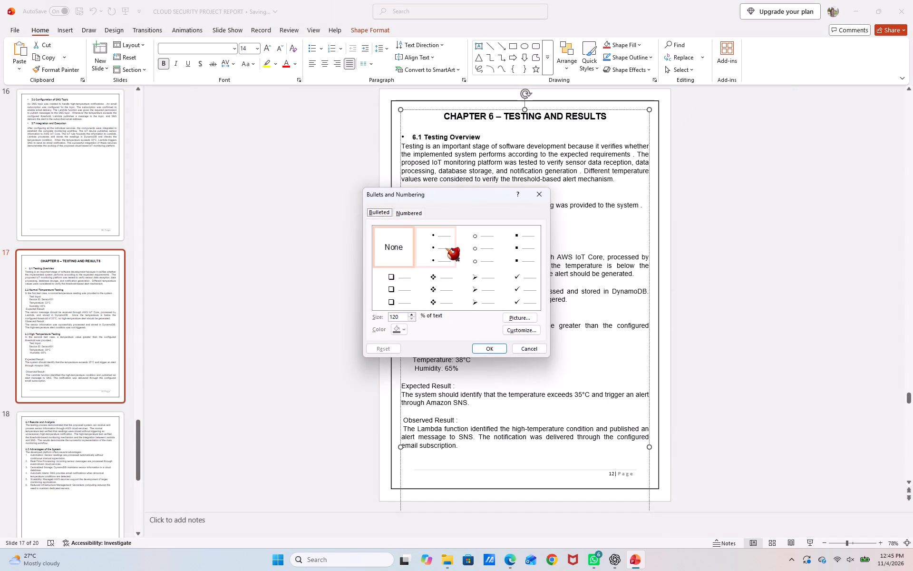
left_click(483, 347)
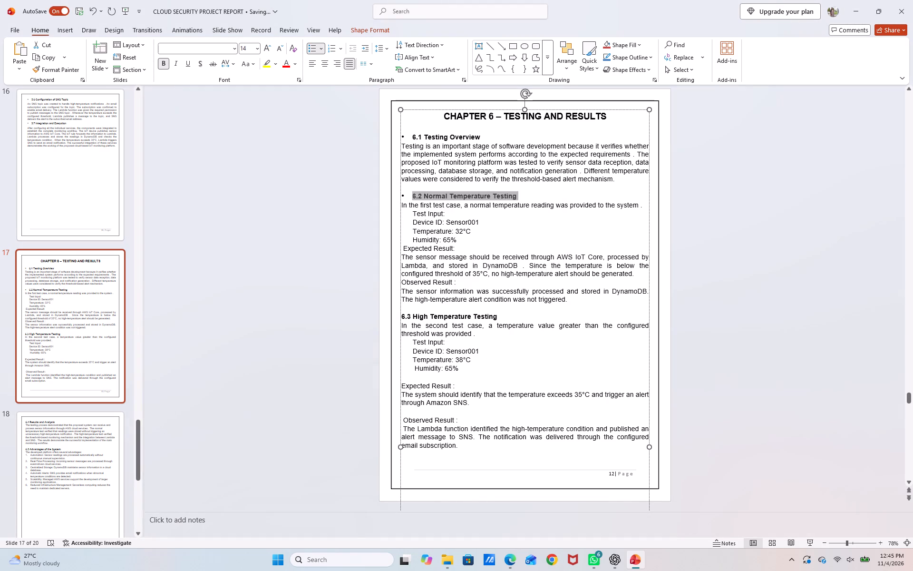
Add a filled round bullet sized at 120% of text to the "6.3 High Temperature Testing" heading on slide 17.
left_click_drag(502, 321, 485, 321)
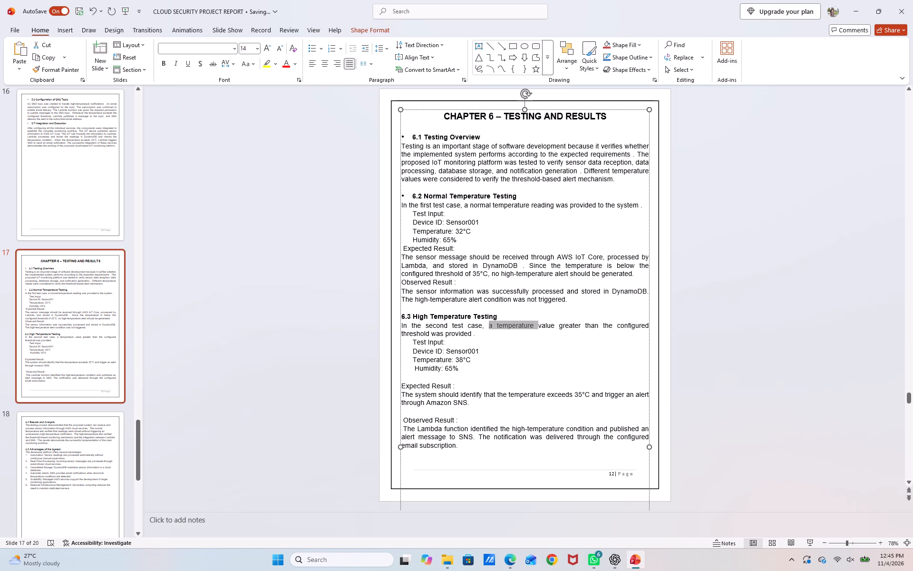
left_click_drag(485, 321, 483, 321)
left_click(501, 358)
left_click_drag(503, 319, 412, 319)
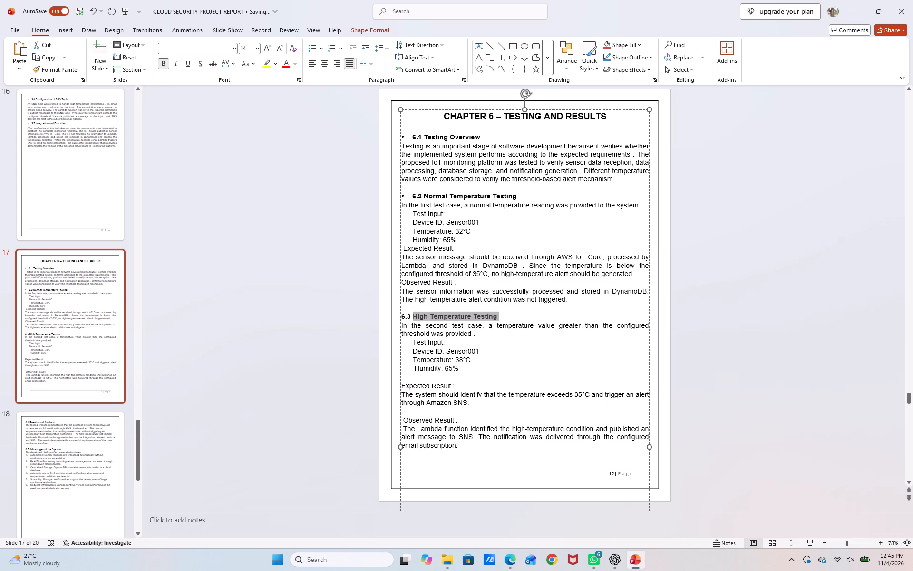
left_click_drag(412, 319, 407, 318)
left_click(320, 48)
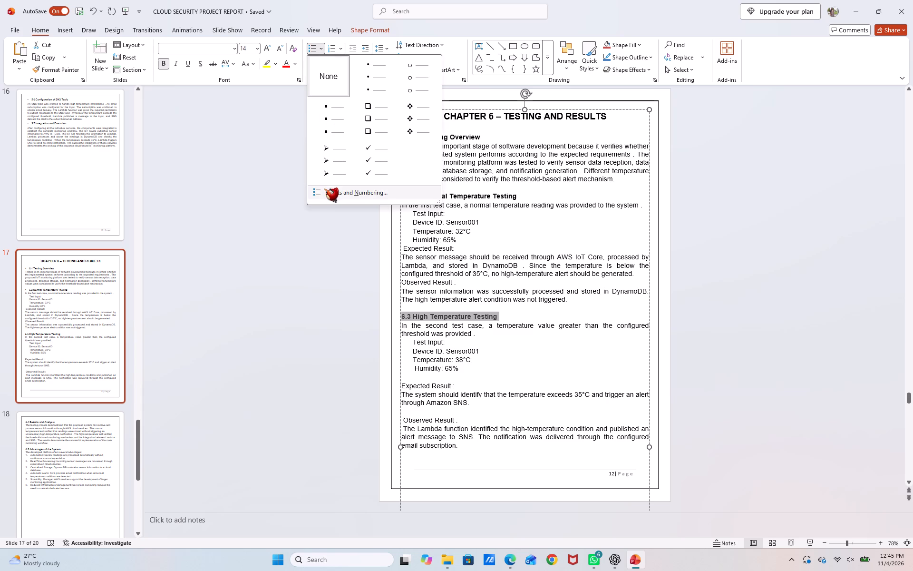
left_click(324, 189)
left_click(432, 243)
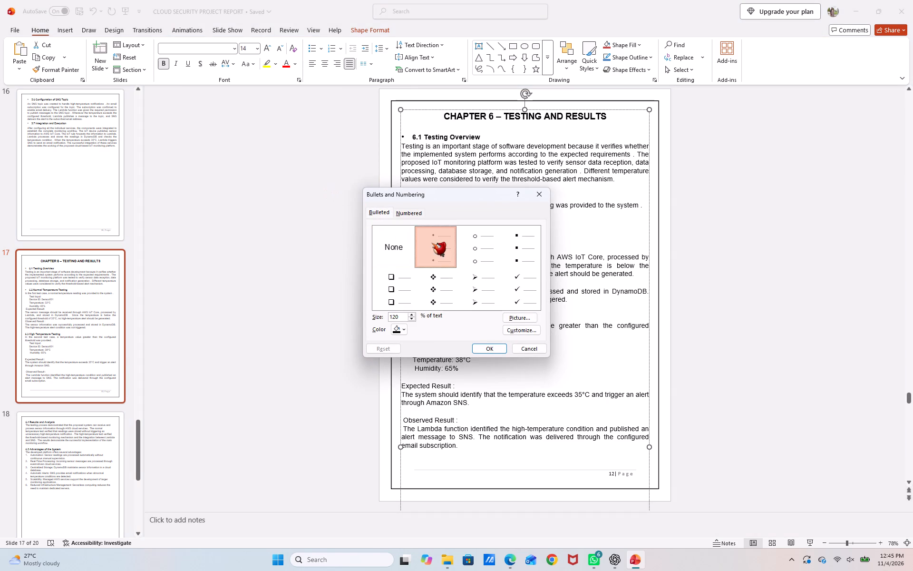
left_click(493, 346)
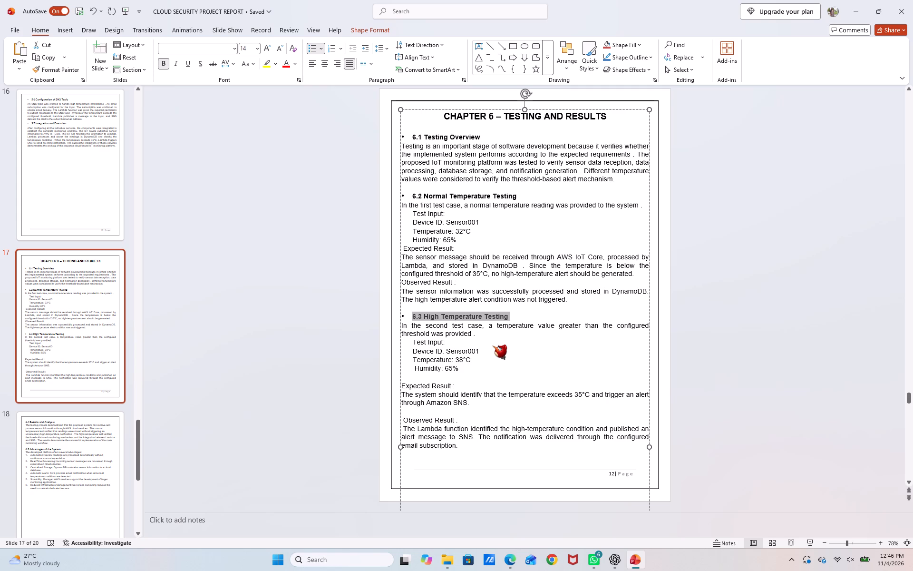
left_click(691, 365)
Reapply justified alignment to the slide 17 text from the "6.1 Testing Overview" heading to the end.
left_click(395, 128)
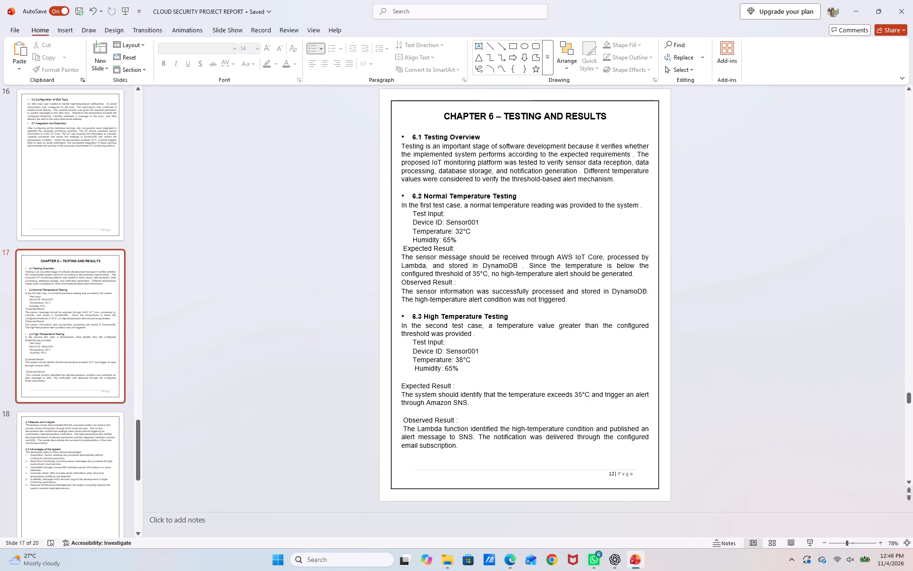
left_click(405, 129)
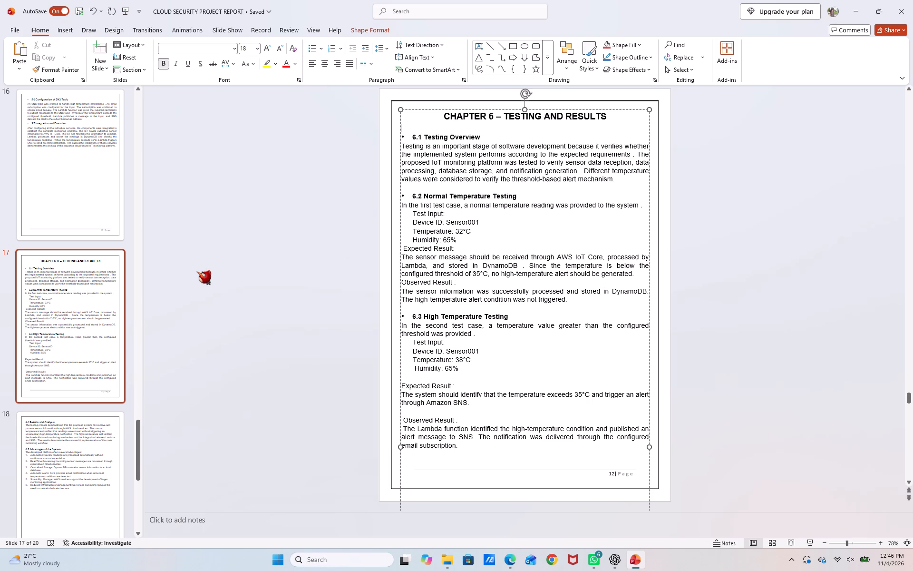
left_click_drag(409, 136, 484, 443)
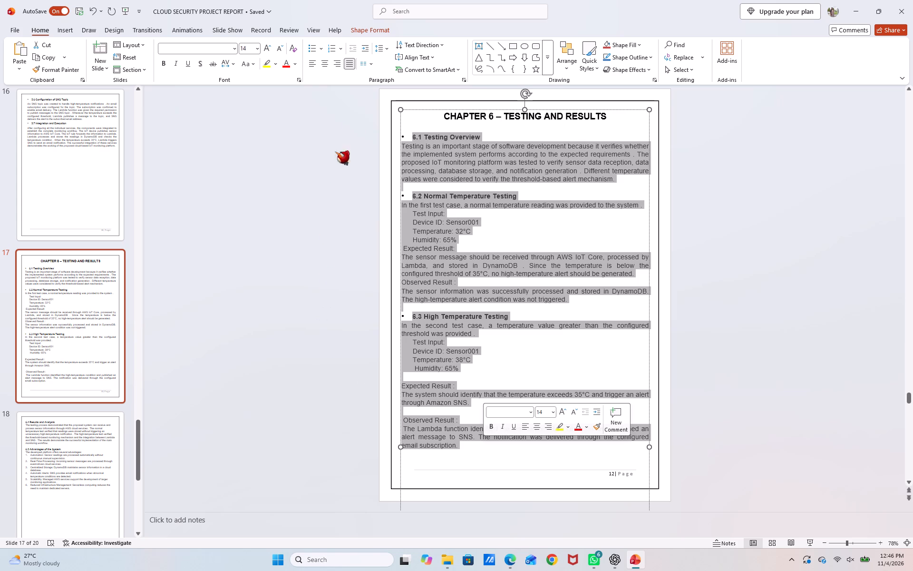
left_click(350, 68)
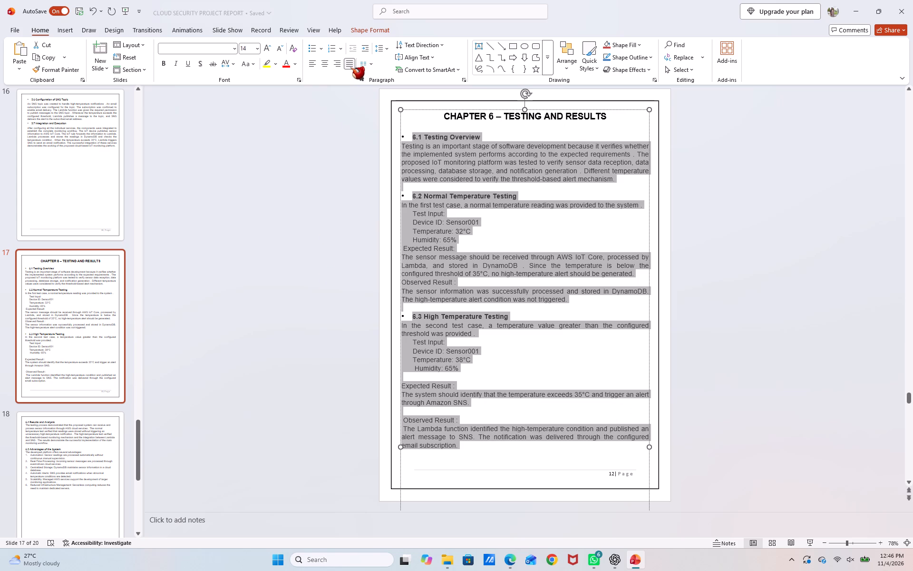
Add a filled round bullet sized at 120% of text to the "6.4 Results and Analysis" heading on slide 18.
left_click(102, 433)
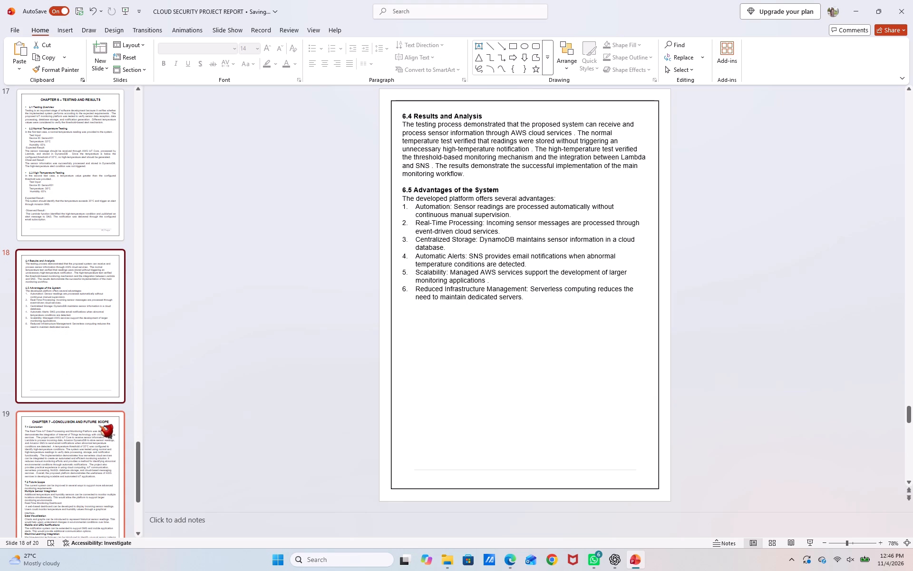
left_click(84, 382)
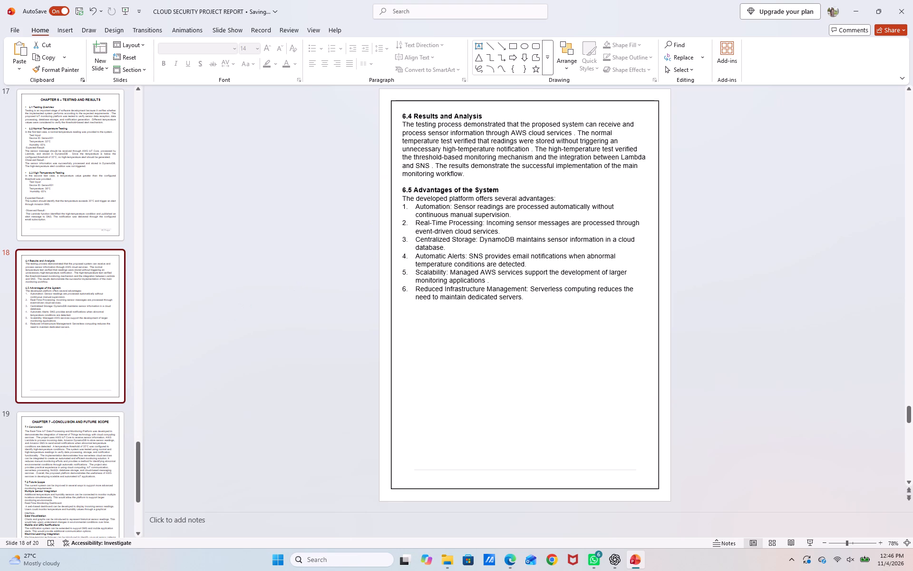
left_click_drag(402, 116, 473, 116)
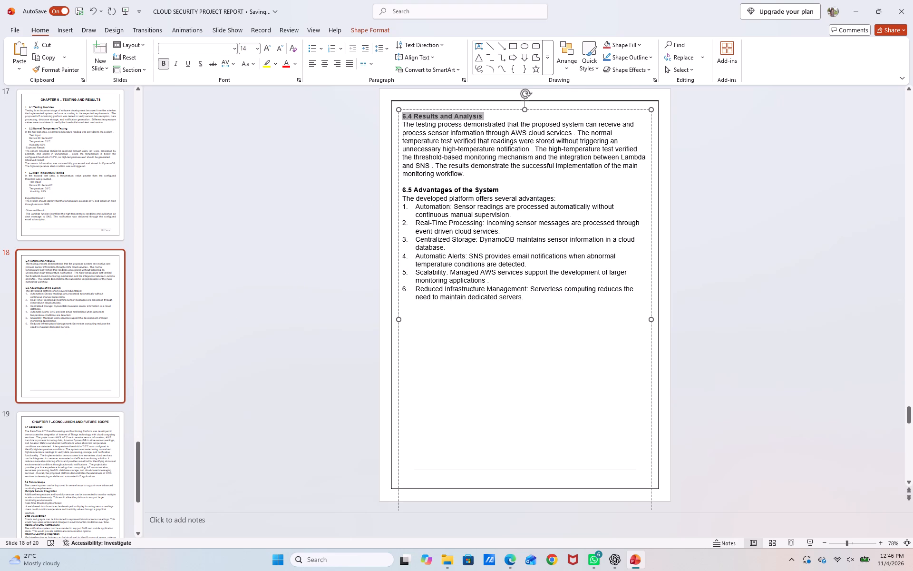
left_click_drag(473, 116, 481, 116)
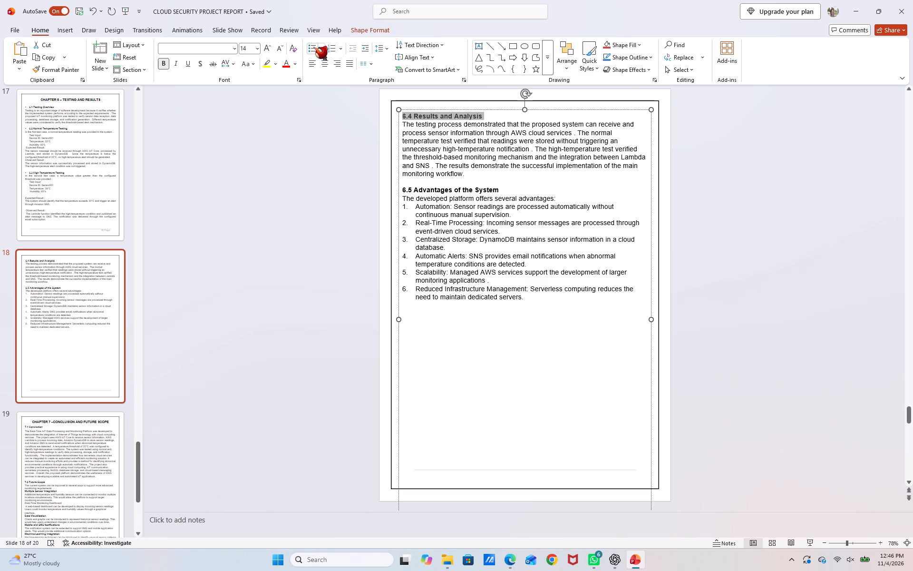
left_click(321, 51)
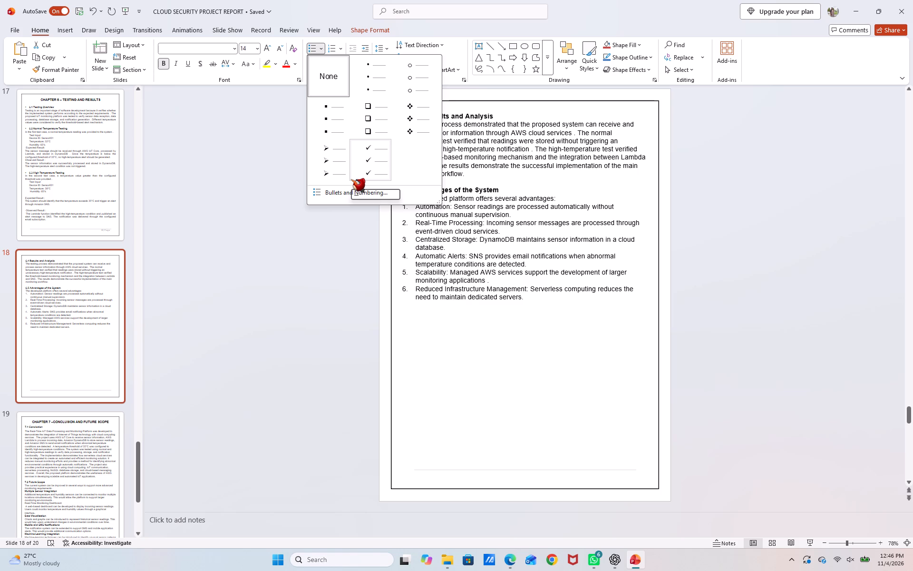
left_click(367, 89)
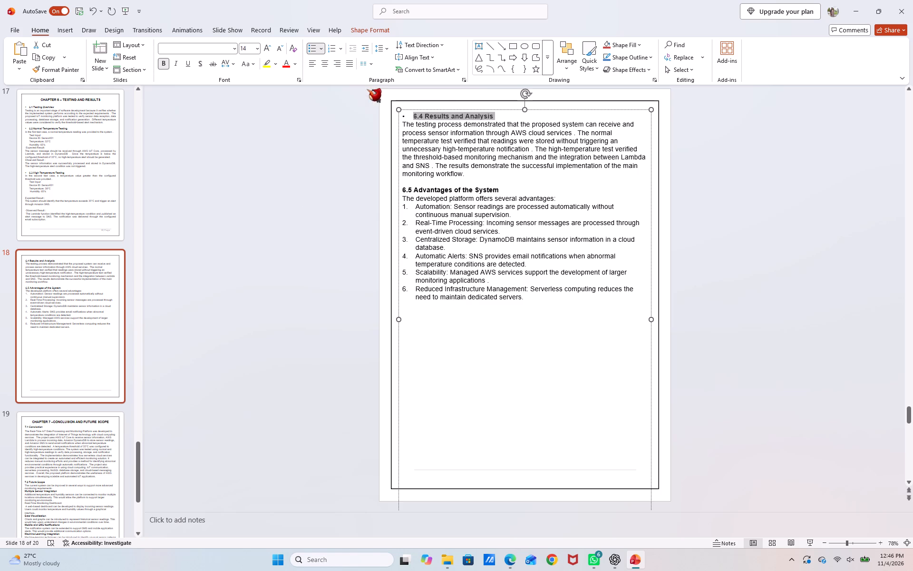
left_click(323, 51)
left_click(344, 191)
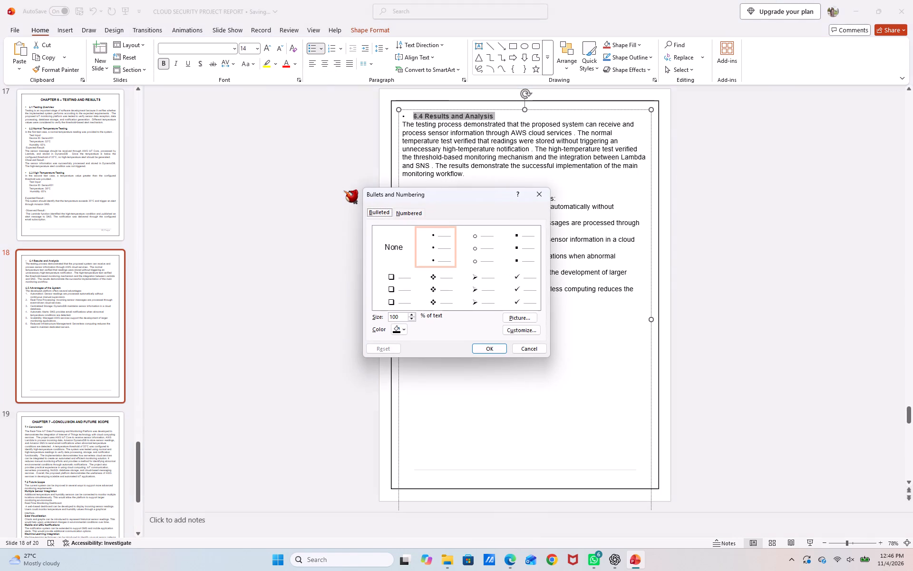
left_click(397, 318)
key("BackSpace")
key("2")
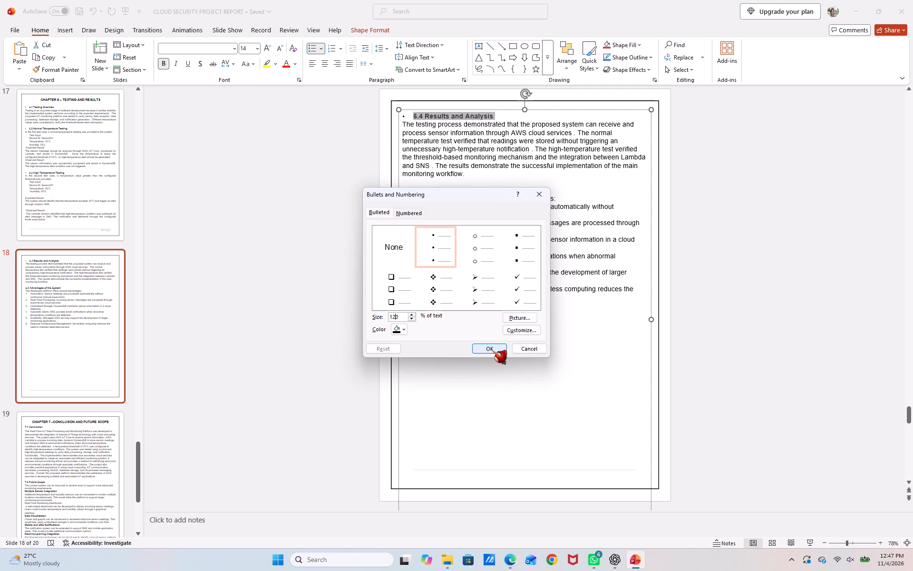
left_click(496, 351)
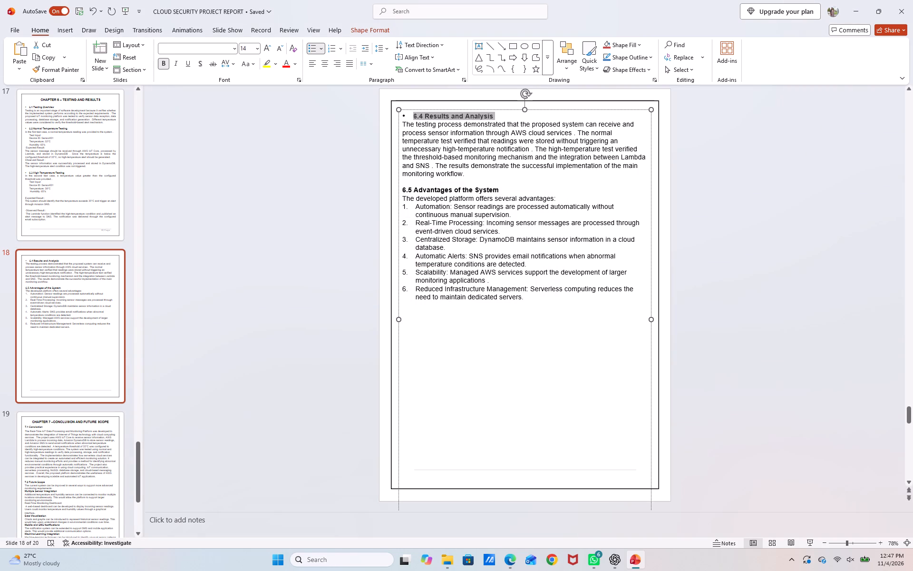
Add a filled round bullet sized at 120% of text to the "6.5 Advantages of the System" heading on slide 18.
left_click_drag(501, 191, 408, 191)
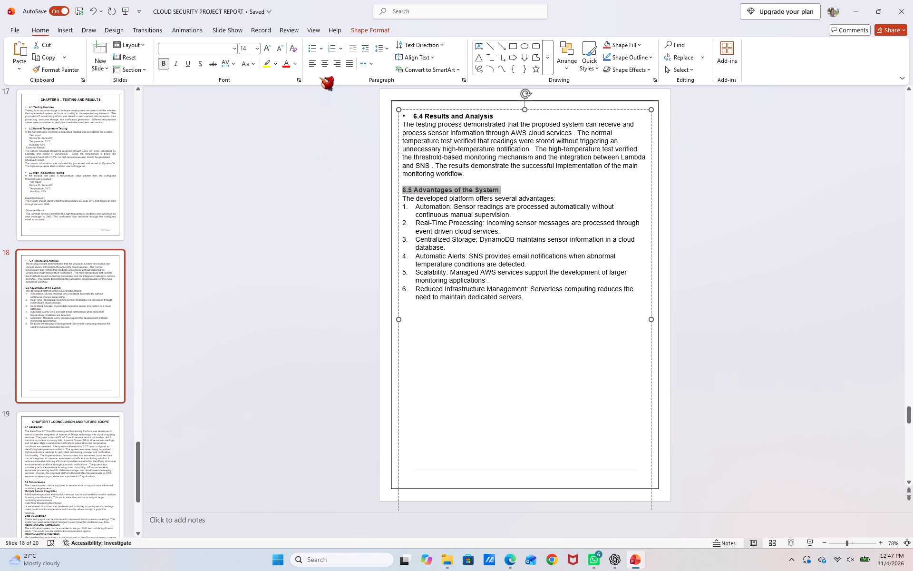
left_click(324, 51)
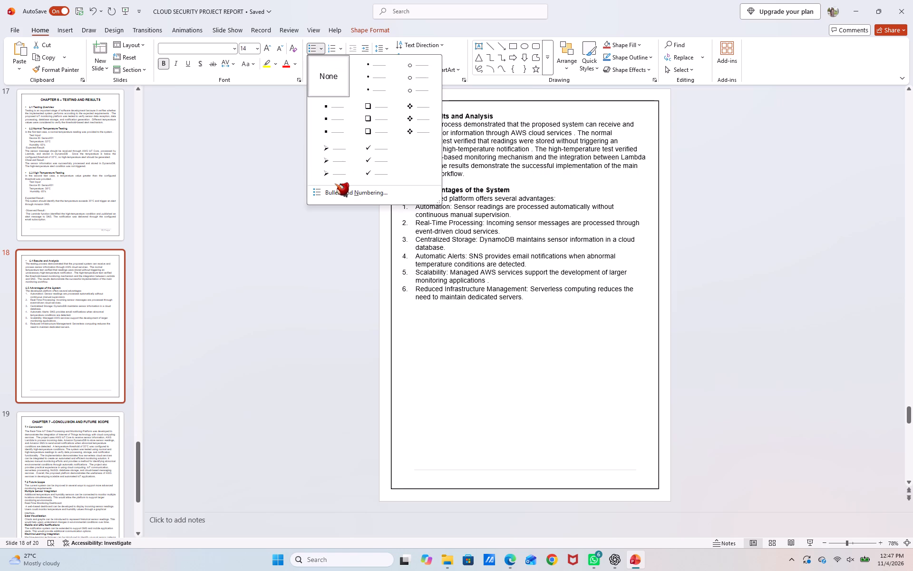
left_click(335, 184)
left_click(336, 189)
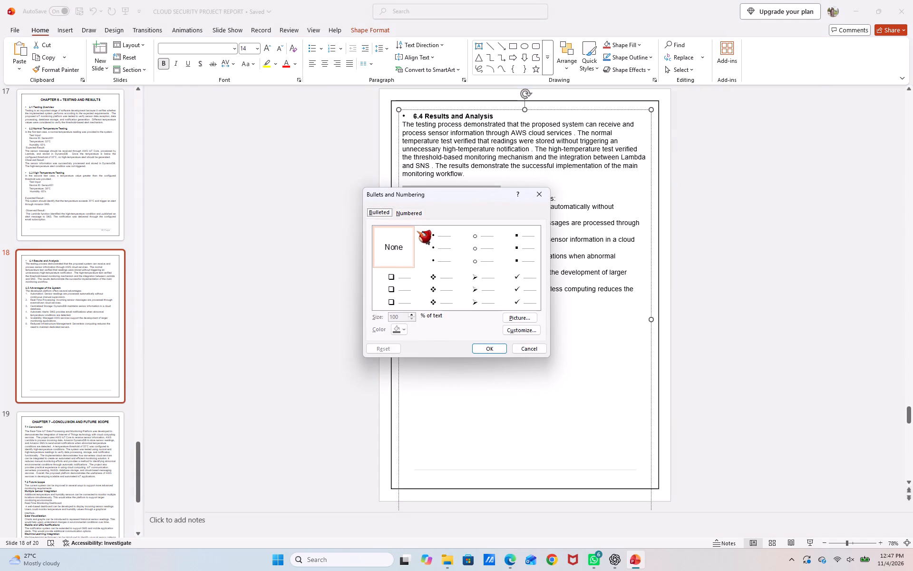
left_click(422, 239)
left_click(399, 317)
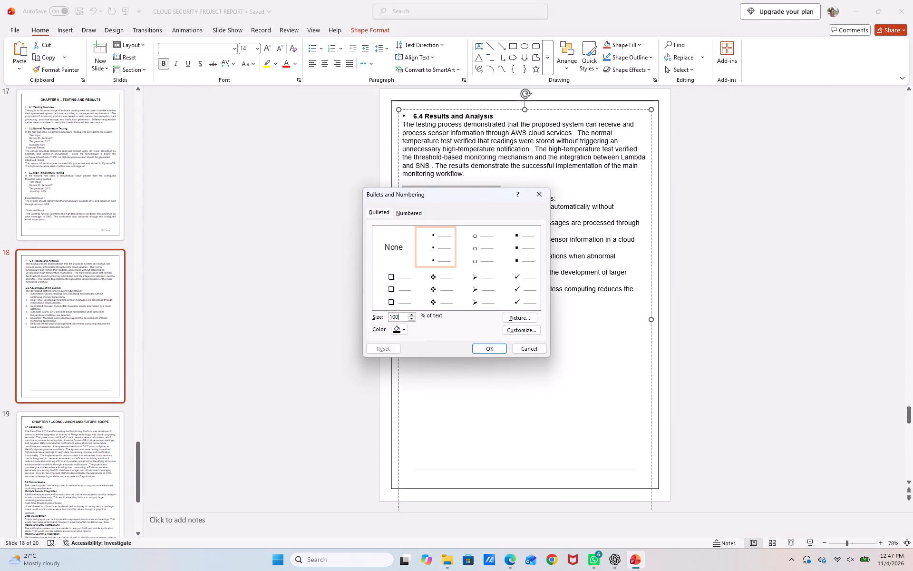
key("BackSpace")
key("BackSpace")
type("20")
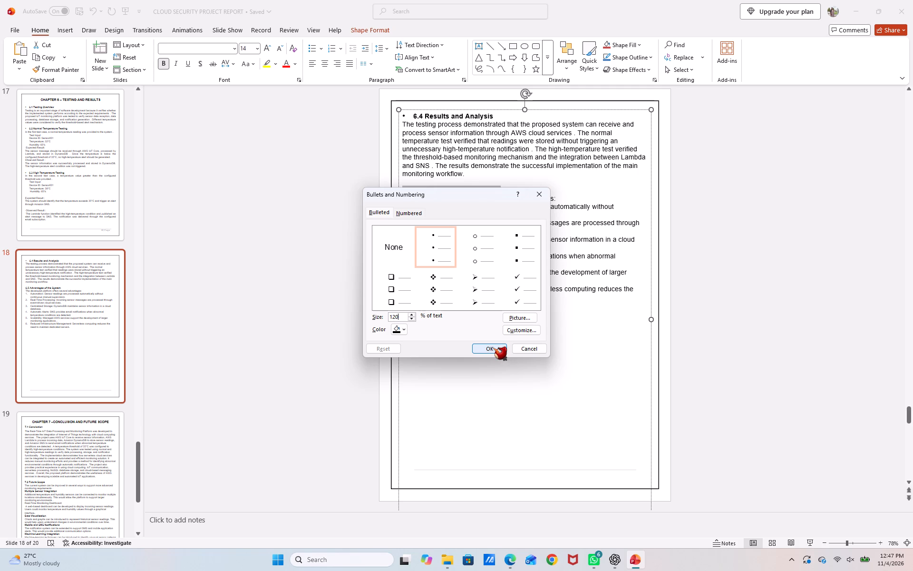
triple_click(493, 349)
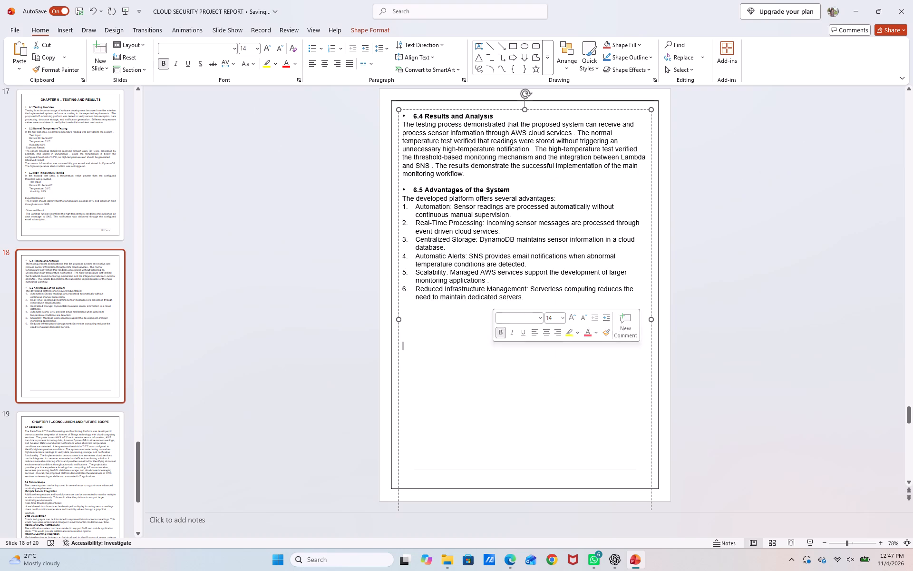
left_click(349, 375)
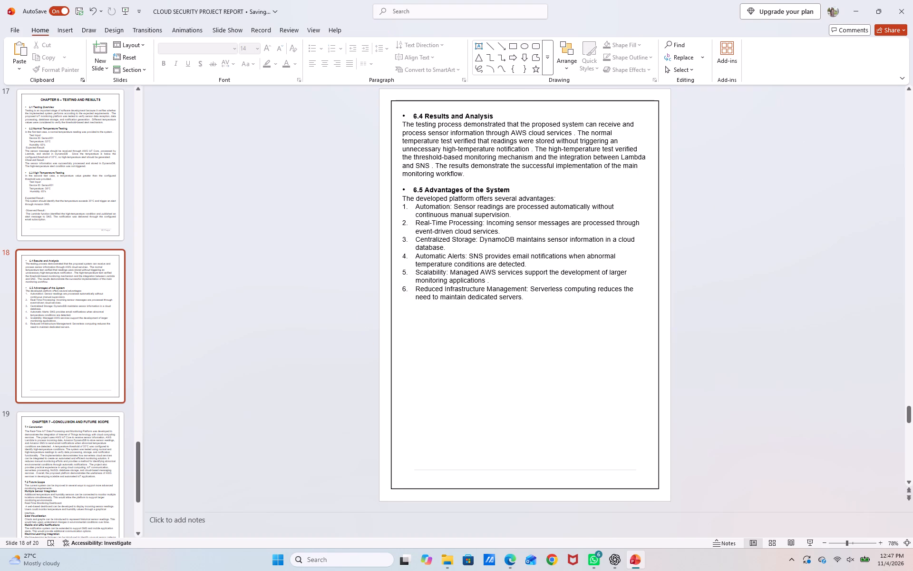
Justify all the slide 18 text from the "6.4 Results and Analysis" heading through the numbered advantages list.
left_click_drag(408, 114, 466, 307)
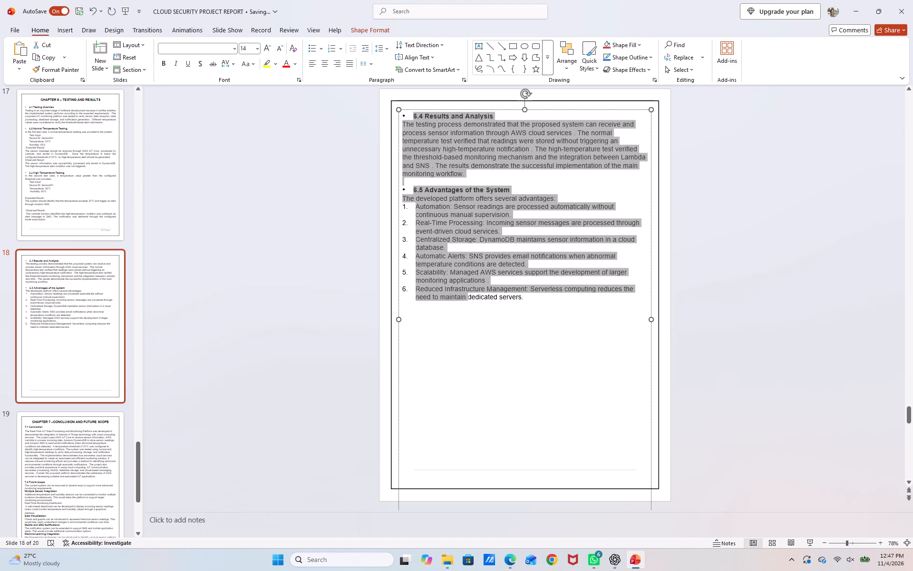
left_click_drag(466, 307, 471, 316)
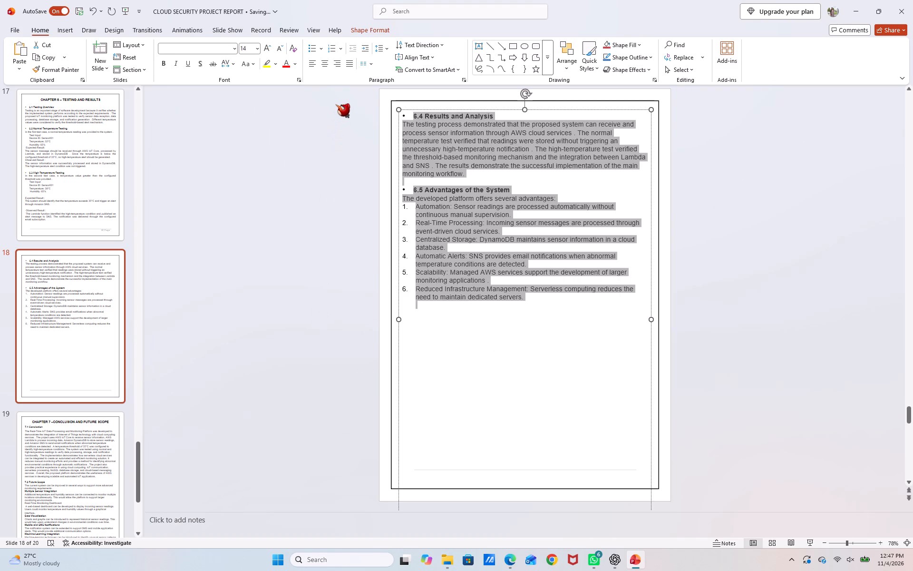
left_click(346, 62)
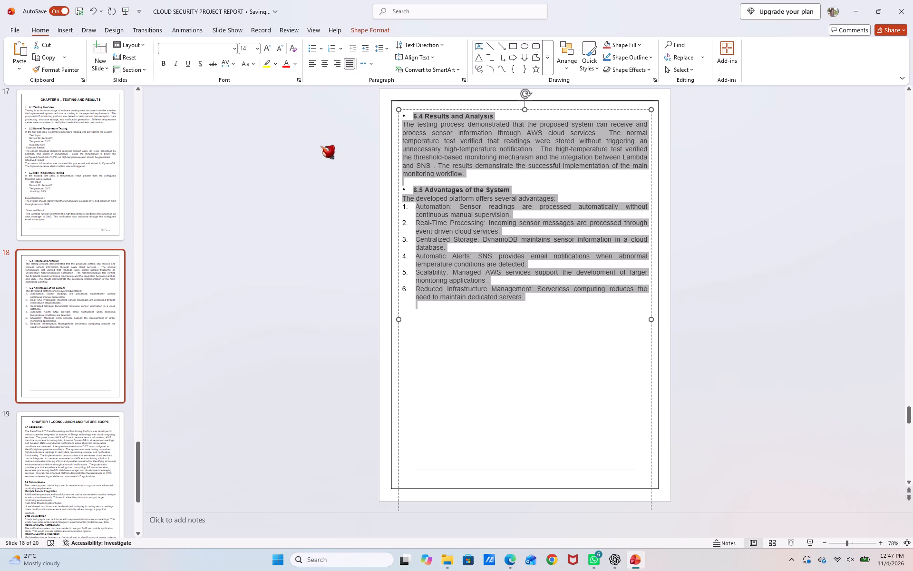
left_click(318, 168)
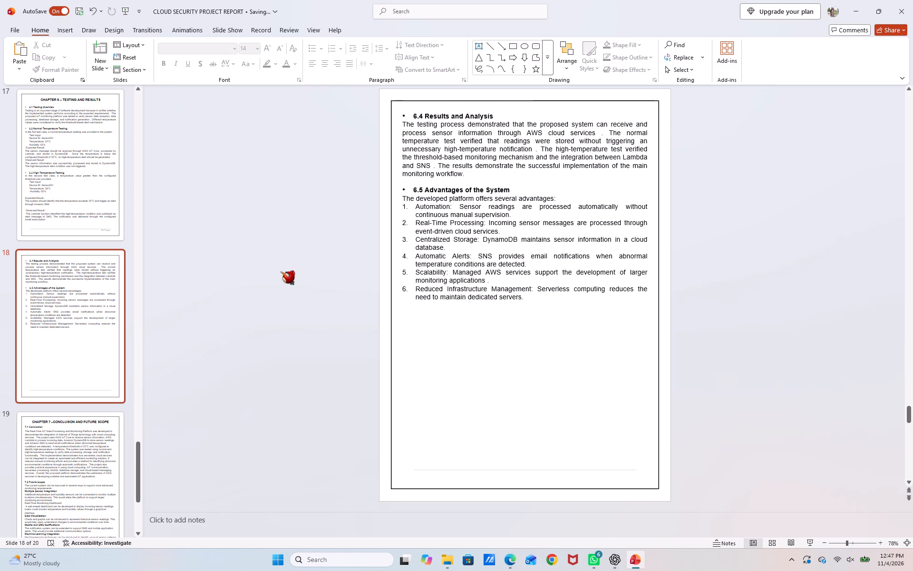
Add a filled round bullet sized at 120% of text to the "7.1 Conclusion" heading on slide 19.
left_click(107, 446)
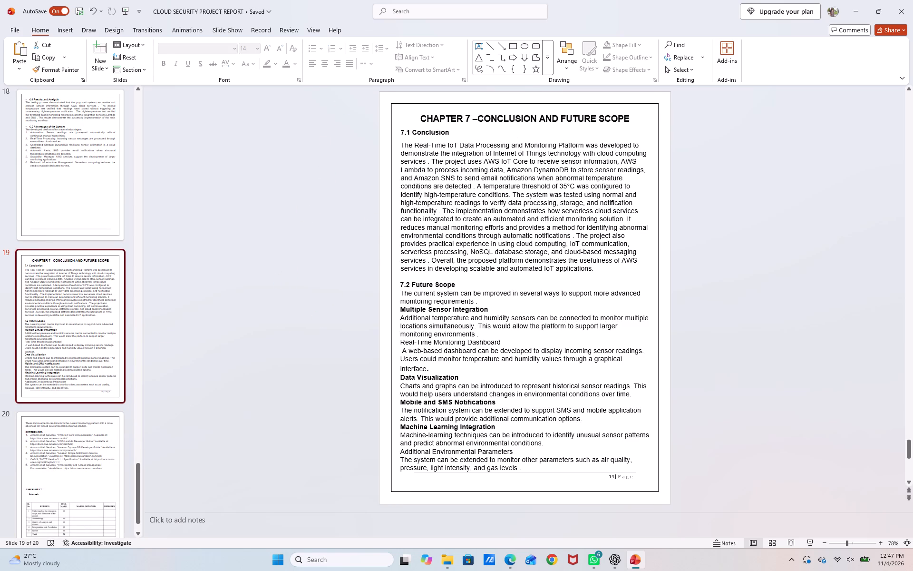
left_click_drag(401, 132, 440, 134)
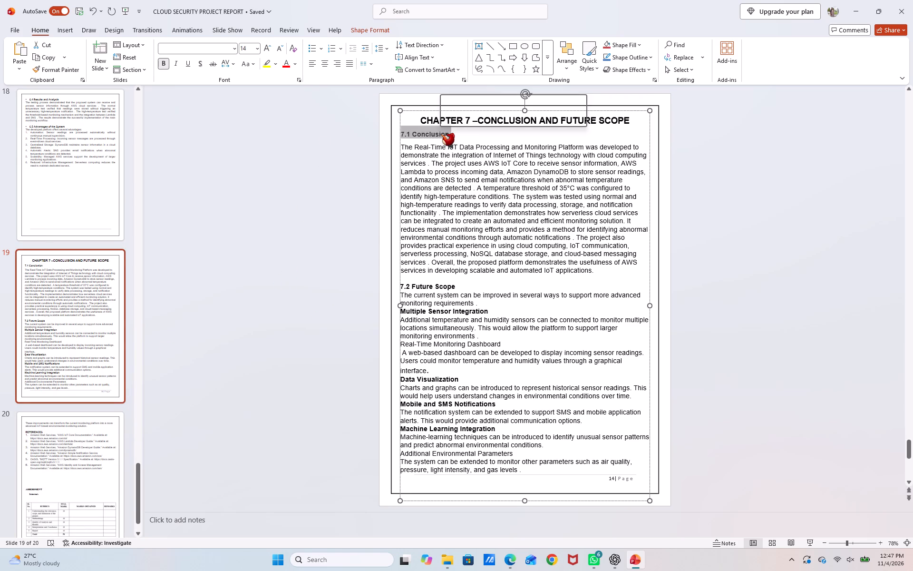
left_click(324, 50)
left_click(354, 188)
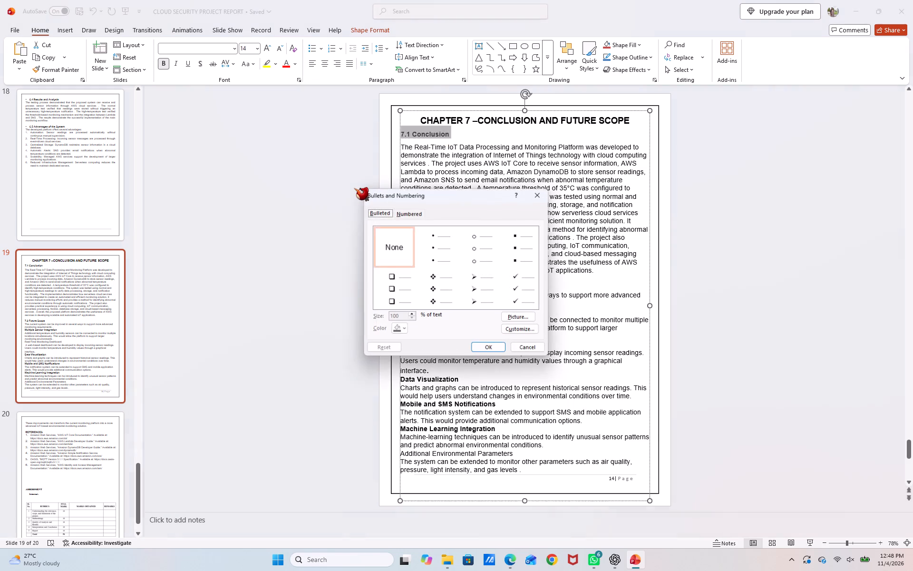
left_click(430, 254)
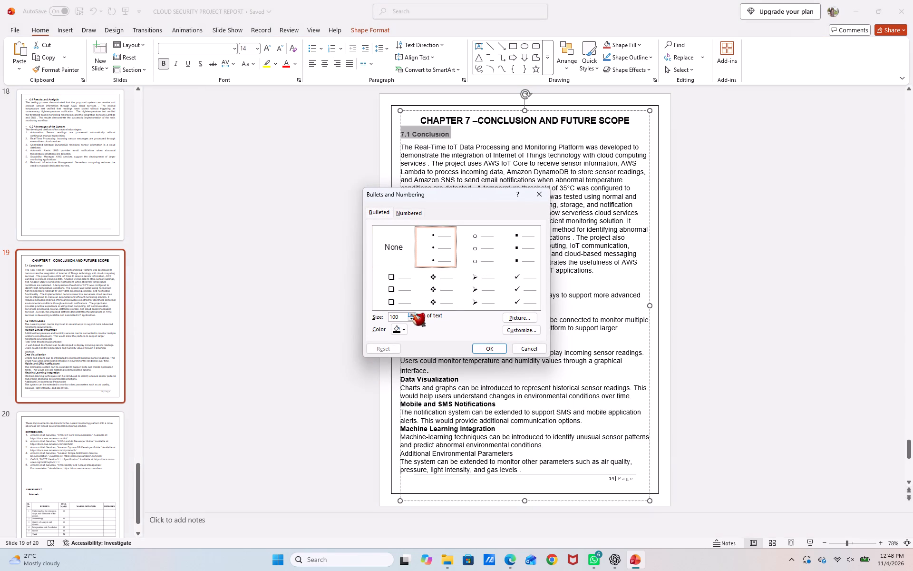
left_click(403, 315)
key("BackSpace")
key("BackSpace")
type("20")
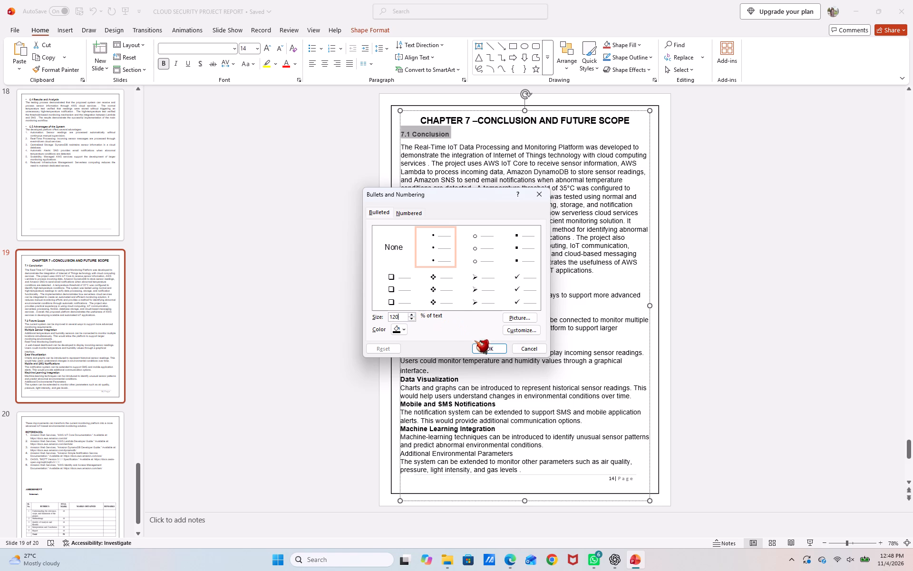
left_click(483, 348)
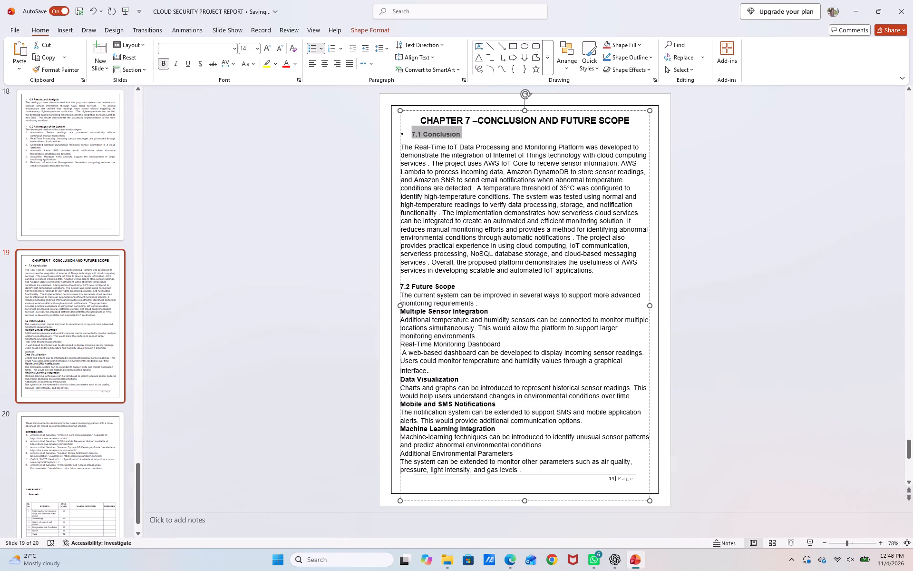
Add a filled round bullet sized at 120% of text to the "7.2 Future Scope" heading on slide 19.
left_click_drag(457, 287, 405, 288)
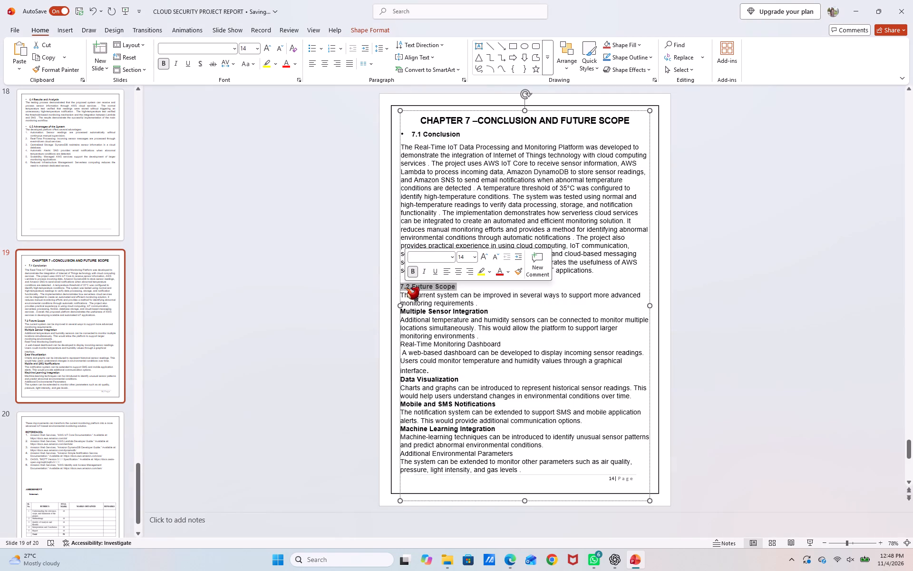
left_click(319, 49)
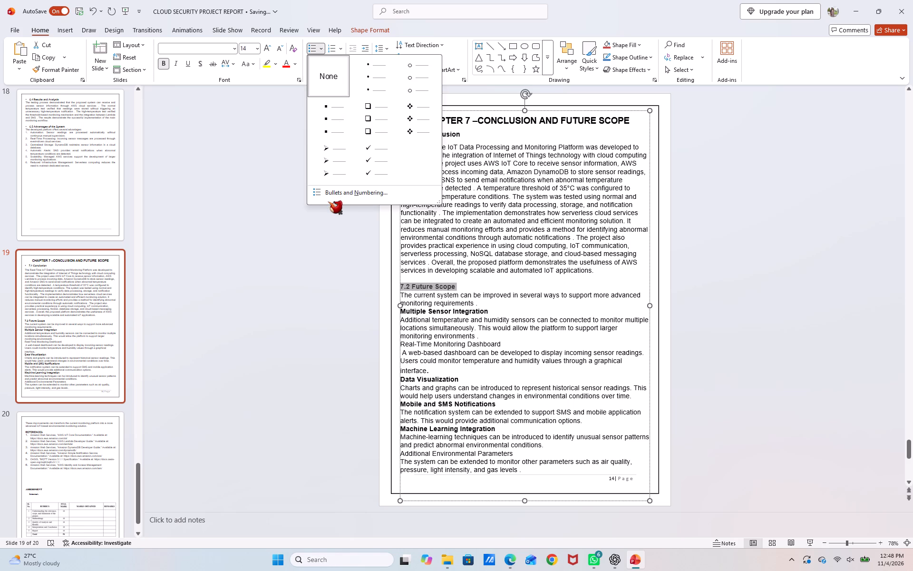
left_click(331, 195)
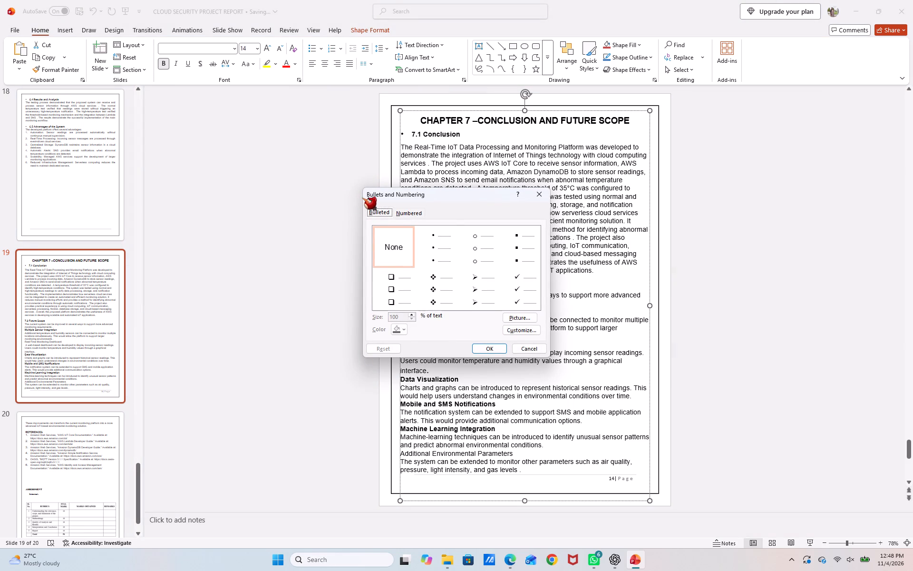
left_click(428, 246)
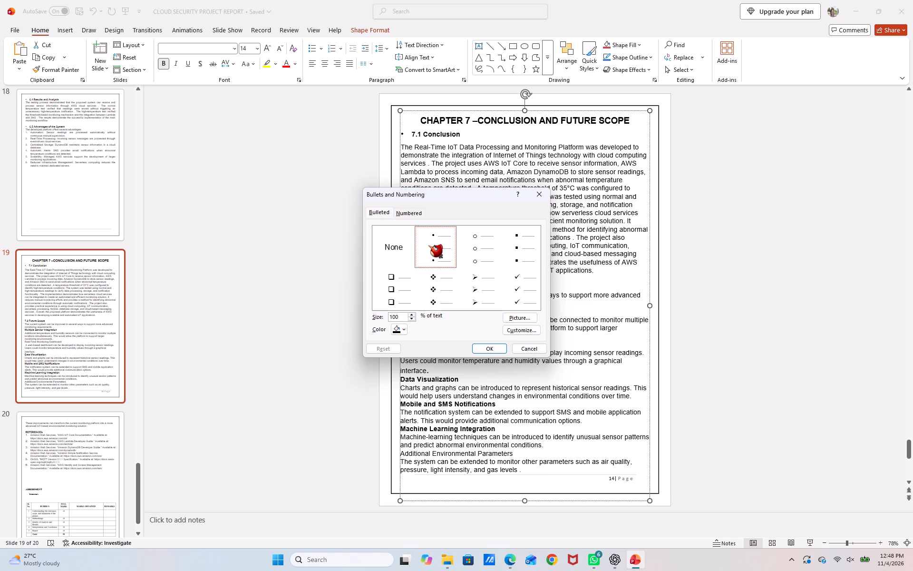
left_click(399, 318)
key("BackSpace")
key("BackSpace")
type("20")
left_click(474, 345)
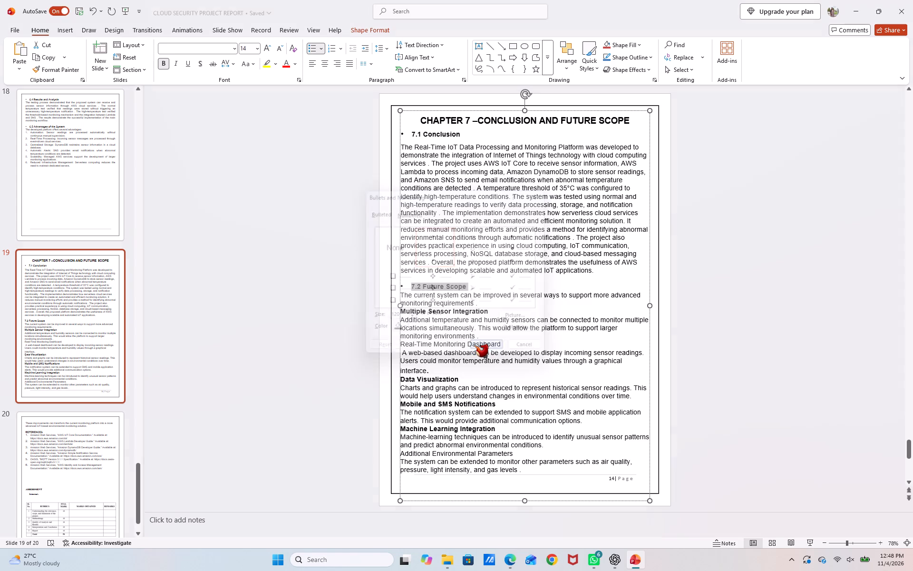
left_click(348, 386)
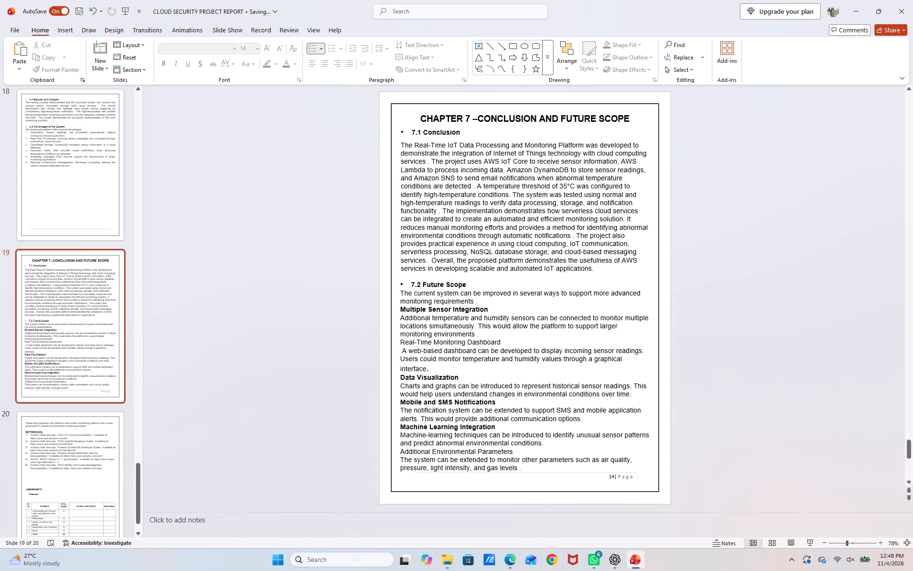
Justify the slide 19 body text from the conclusion paragraph through the "Additional Environmental Parameters" text.
left_click_drag(402, 142, 437, 213)
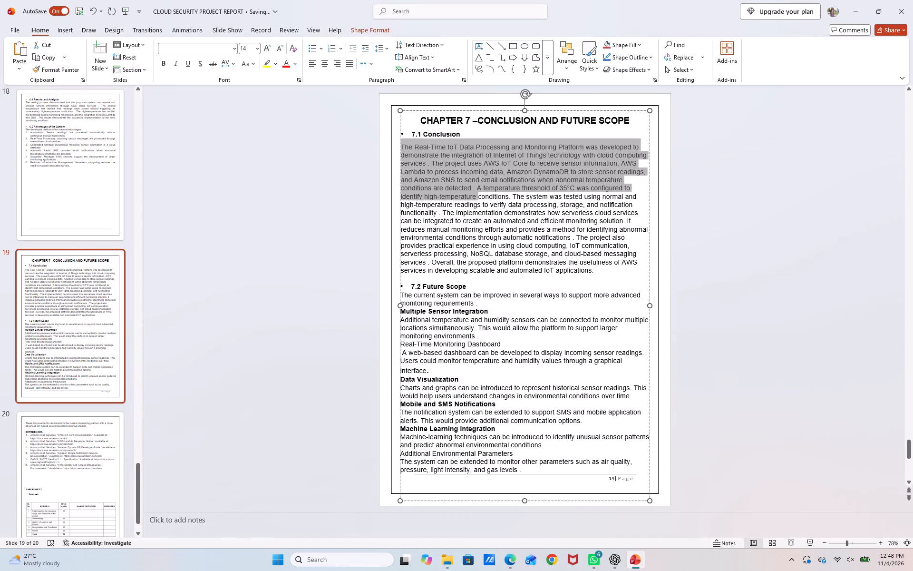
left_click_drag(437, 213, 514, 545)
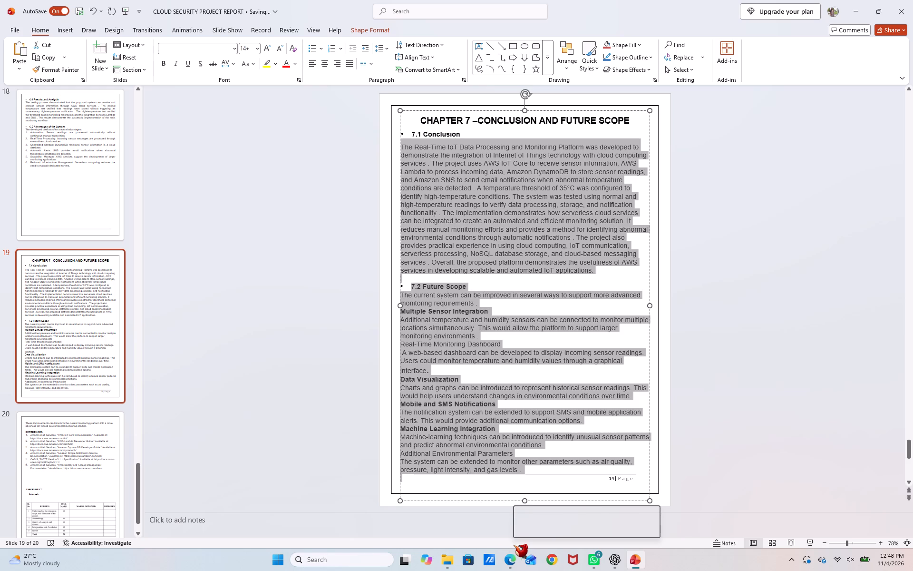
left_click(345, 63)
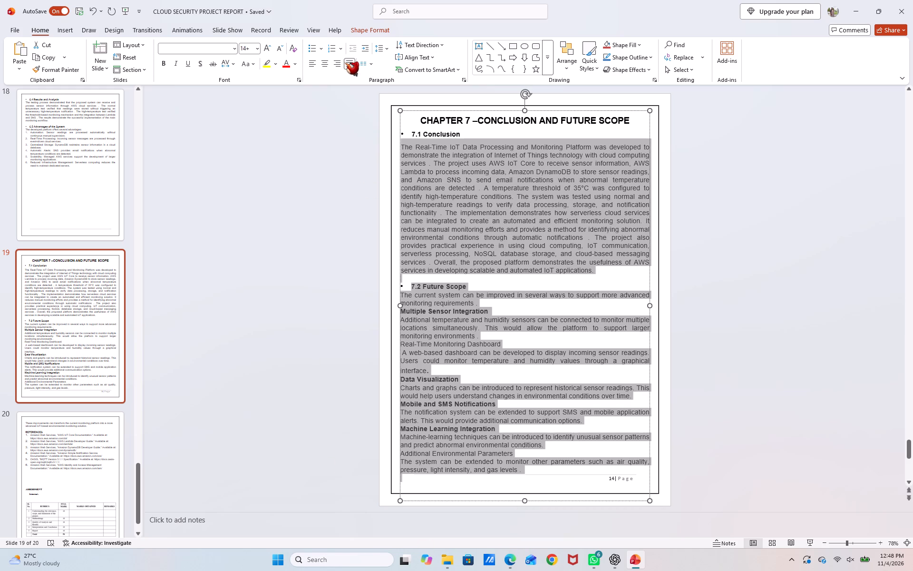
left_click(492, 109)
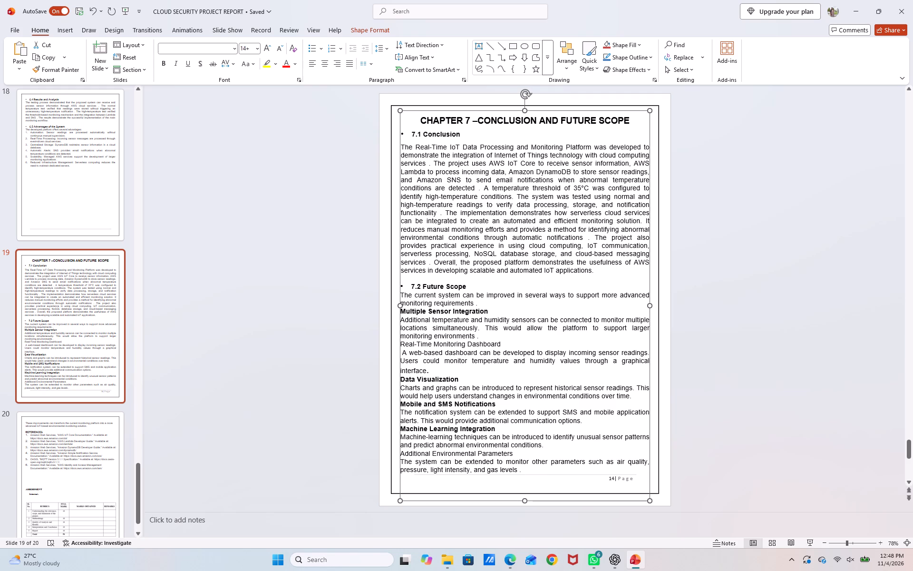
left_click(325, 176)
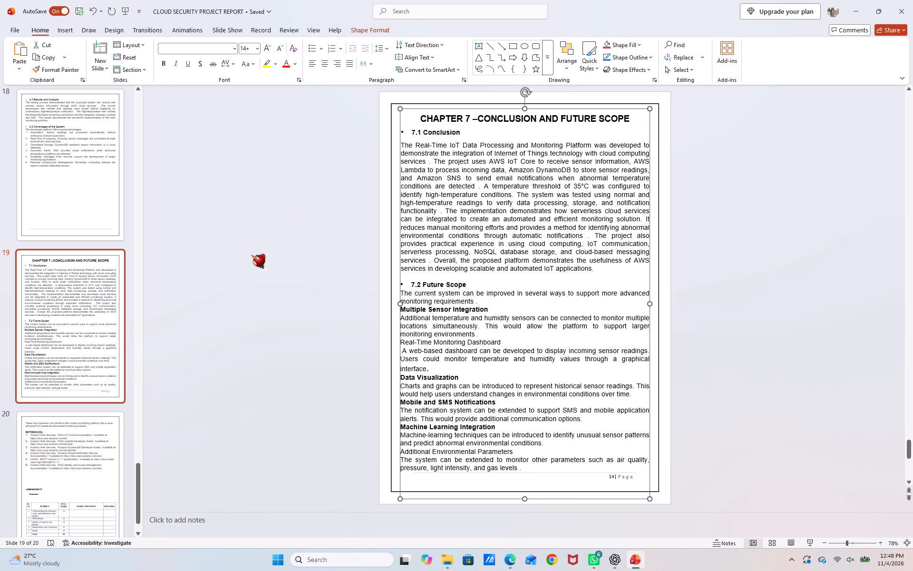
Justify the slide 20 text from the opening improvements sentence through the sixth entry under REFERENCES.
left_click(92, 448)
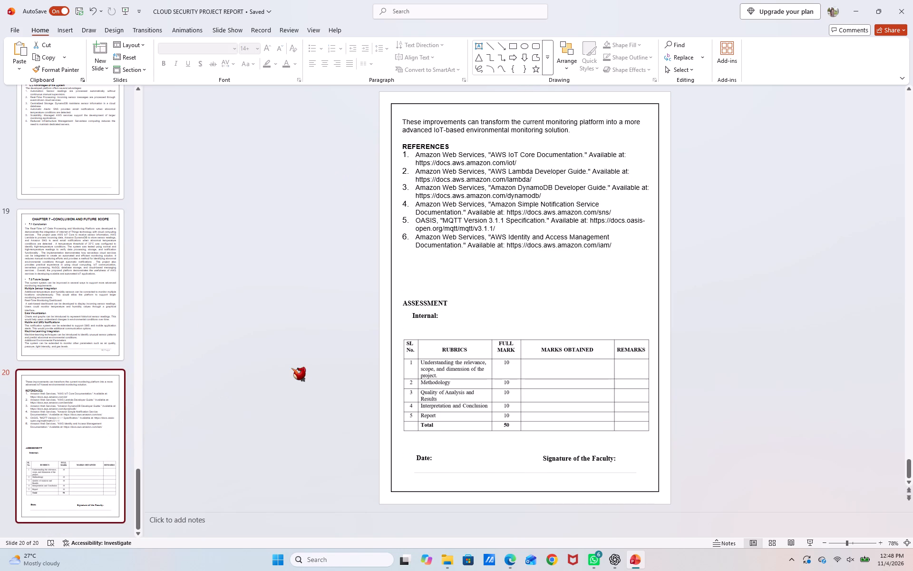
left_click(401, 127)
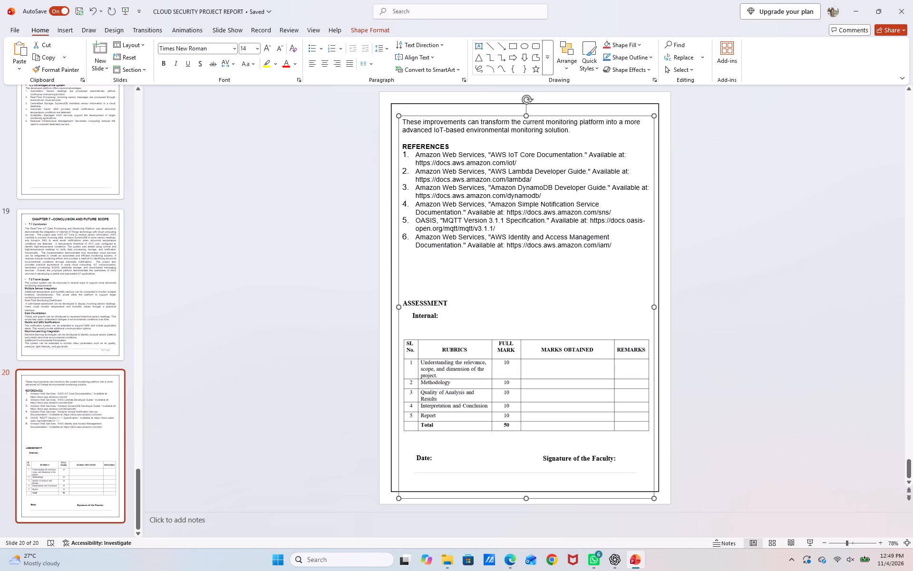
left_click_drag(403, 122, 475, 266)
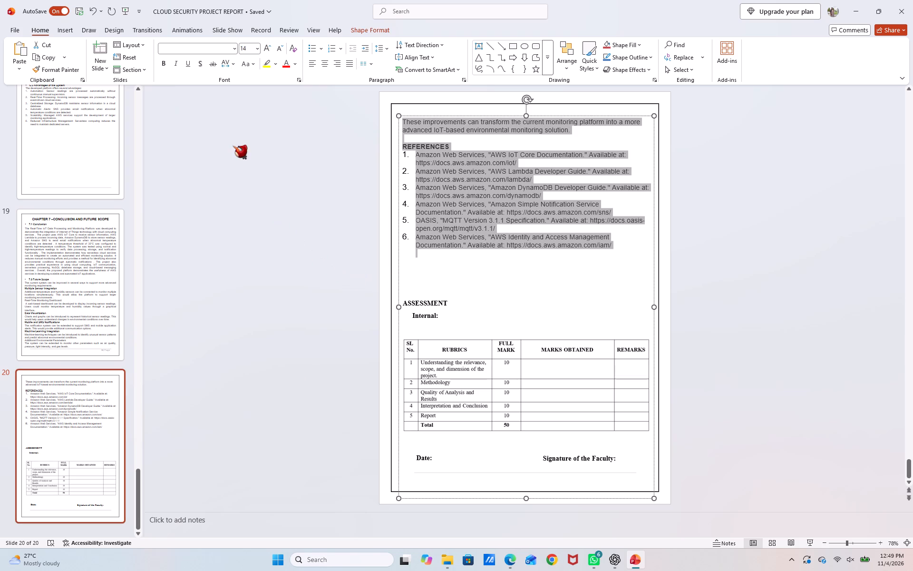
left_click(347, 69)
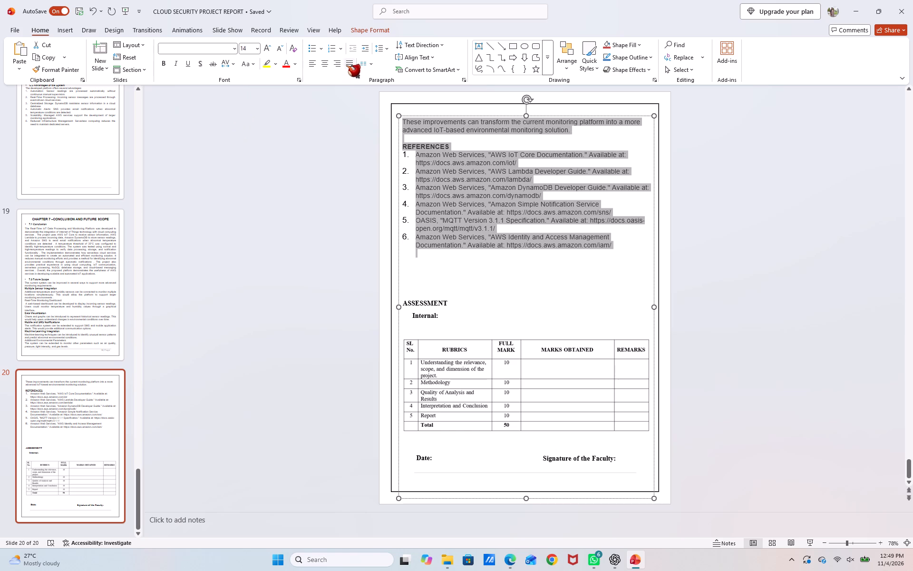
left_click(346, 65)
left_click(320, 171)
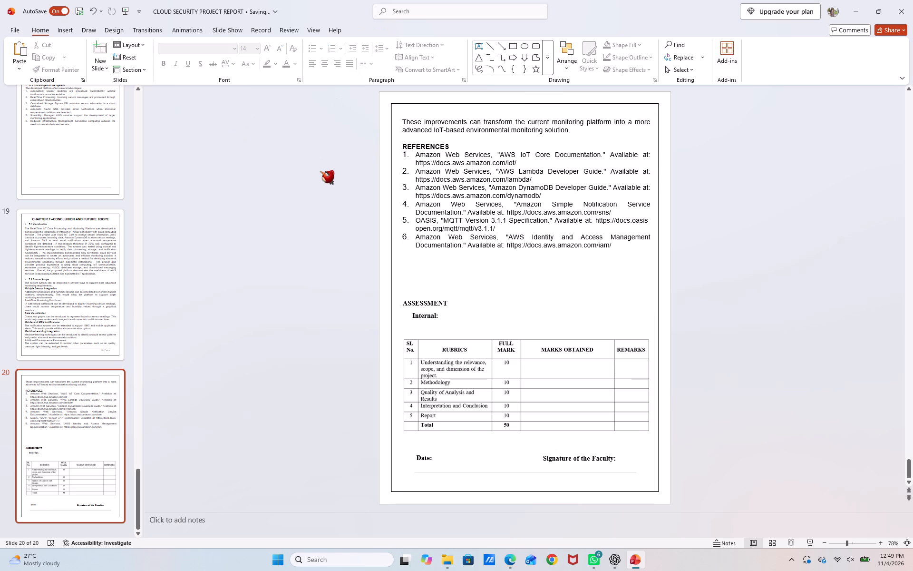
left_click(403, 203)
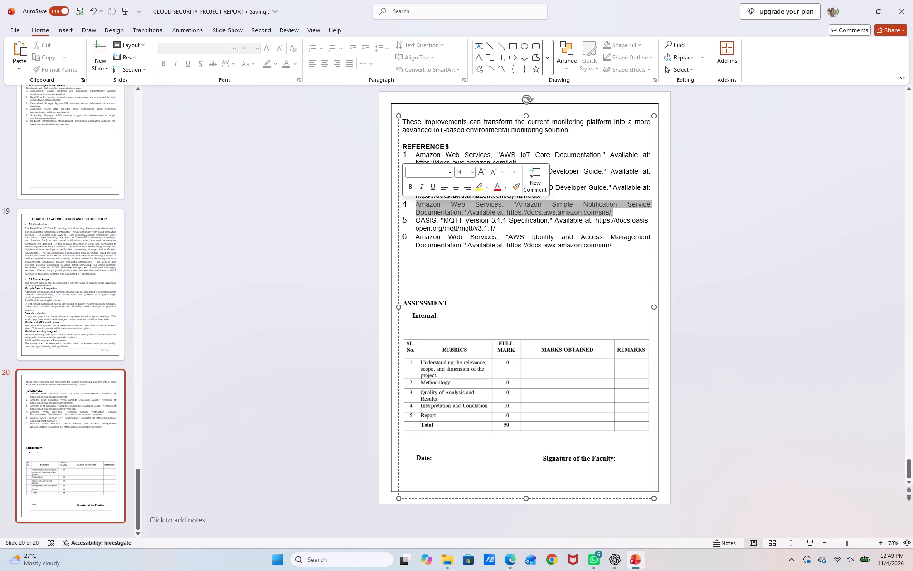
left_click(400, 203)
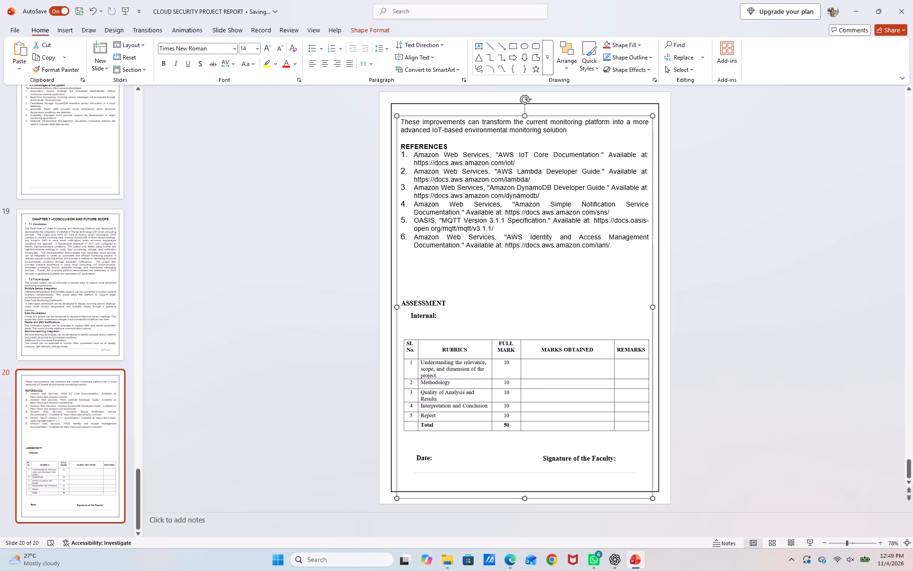
left_click(353, 213)
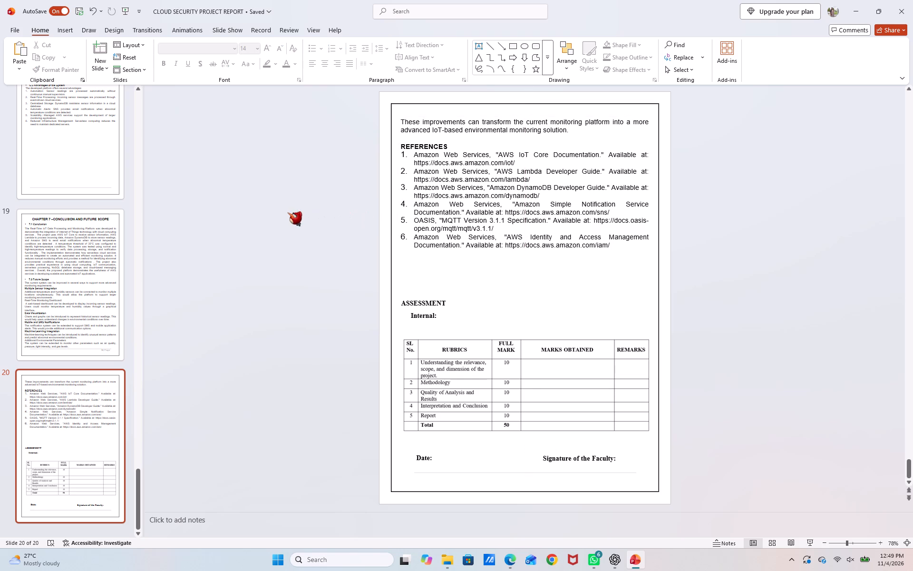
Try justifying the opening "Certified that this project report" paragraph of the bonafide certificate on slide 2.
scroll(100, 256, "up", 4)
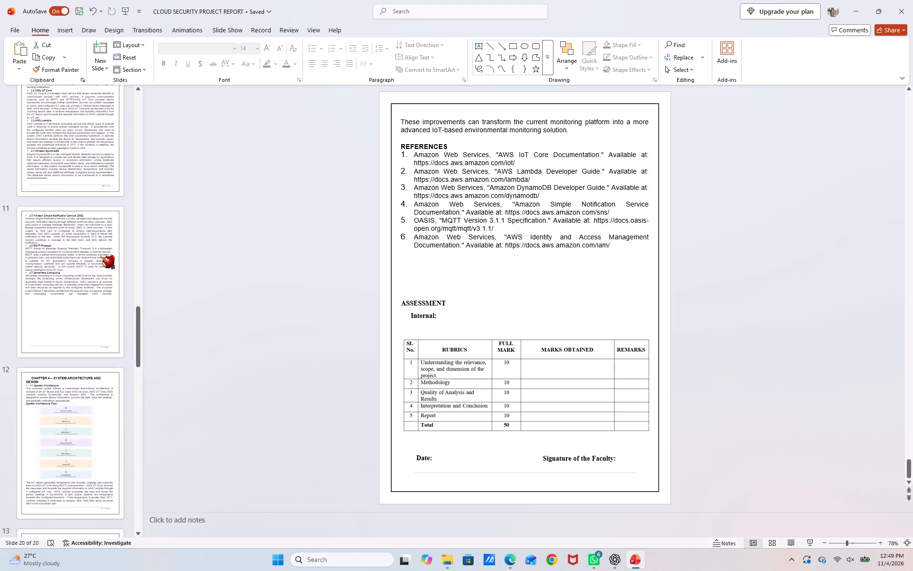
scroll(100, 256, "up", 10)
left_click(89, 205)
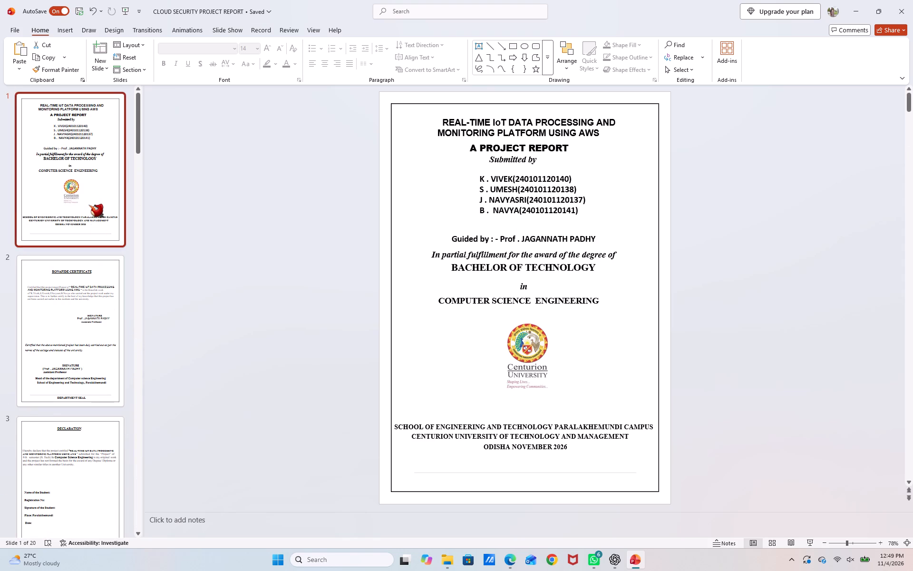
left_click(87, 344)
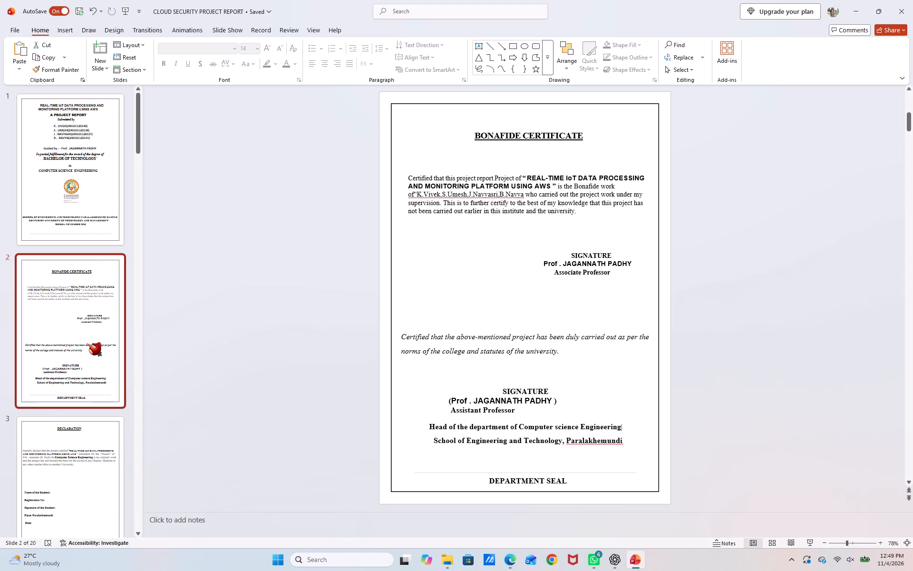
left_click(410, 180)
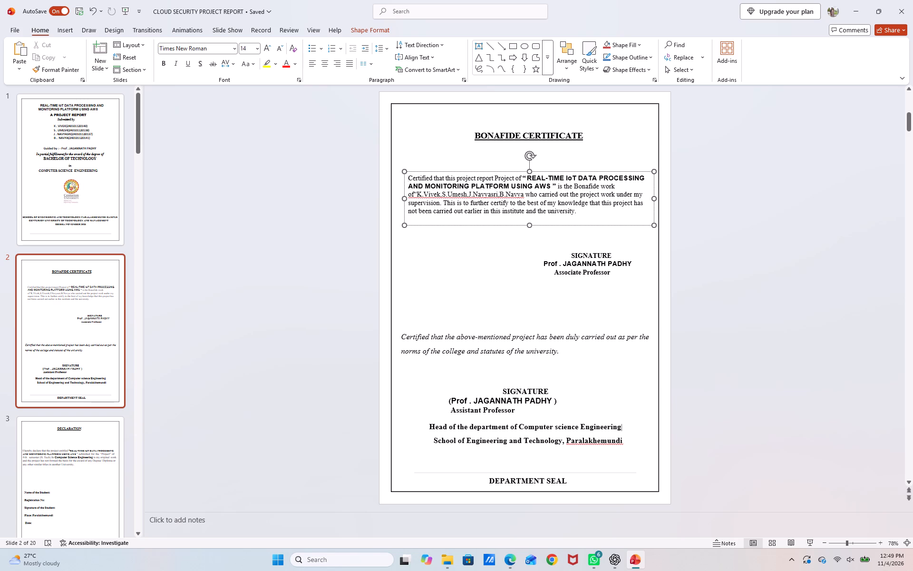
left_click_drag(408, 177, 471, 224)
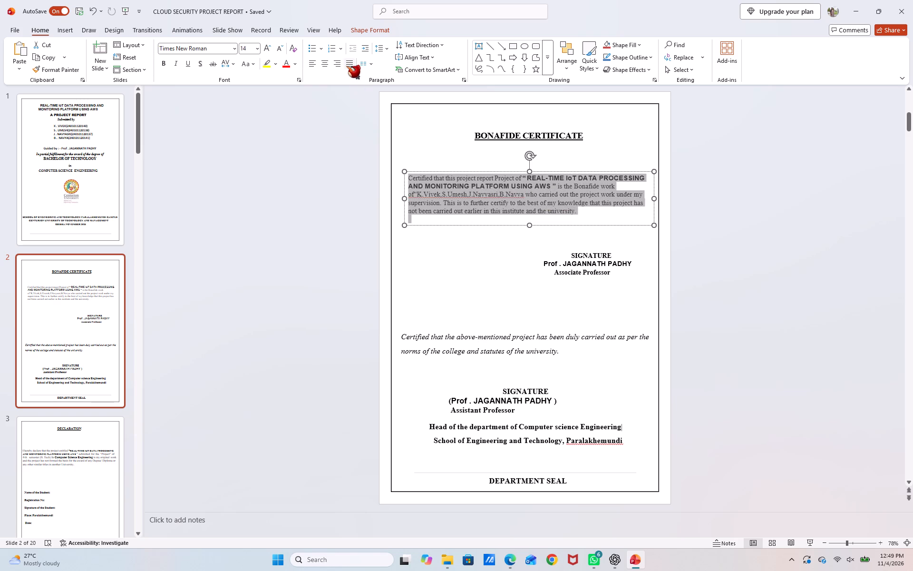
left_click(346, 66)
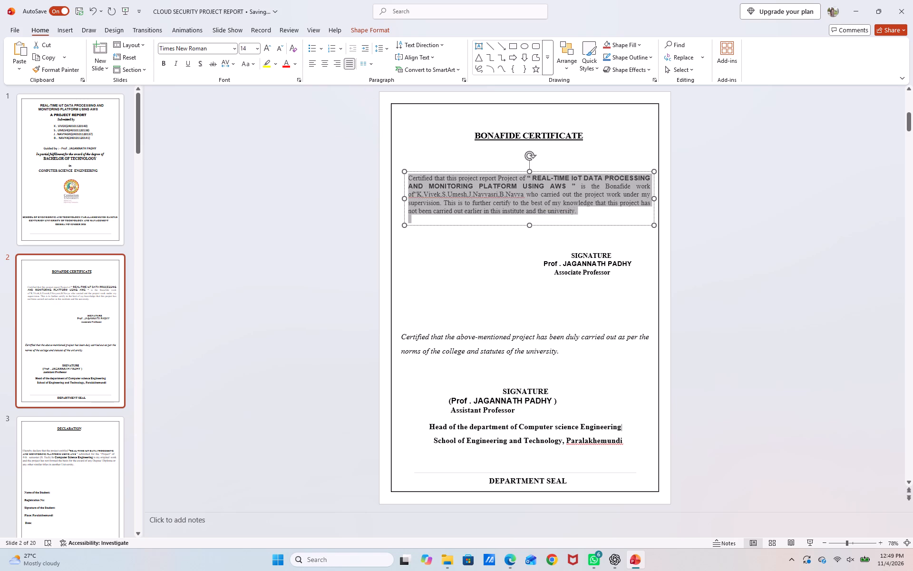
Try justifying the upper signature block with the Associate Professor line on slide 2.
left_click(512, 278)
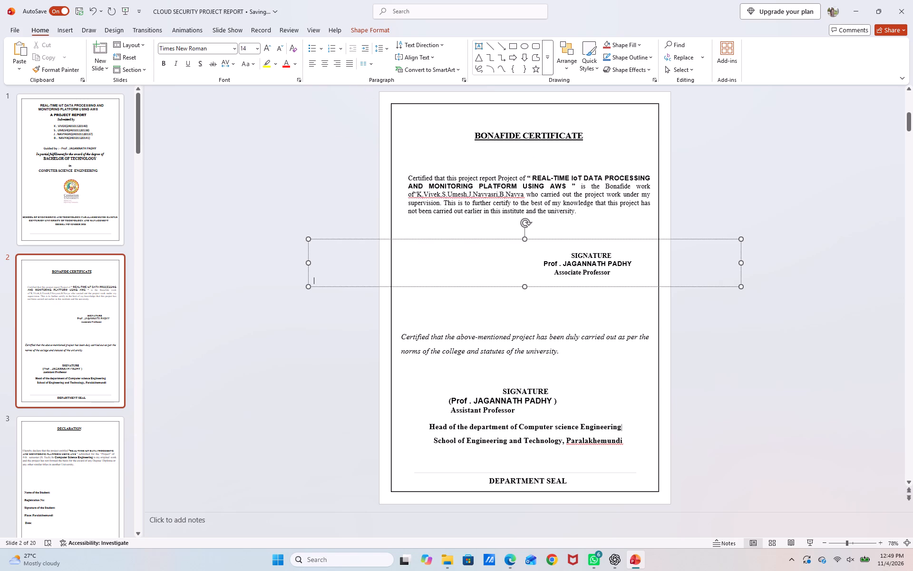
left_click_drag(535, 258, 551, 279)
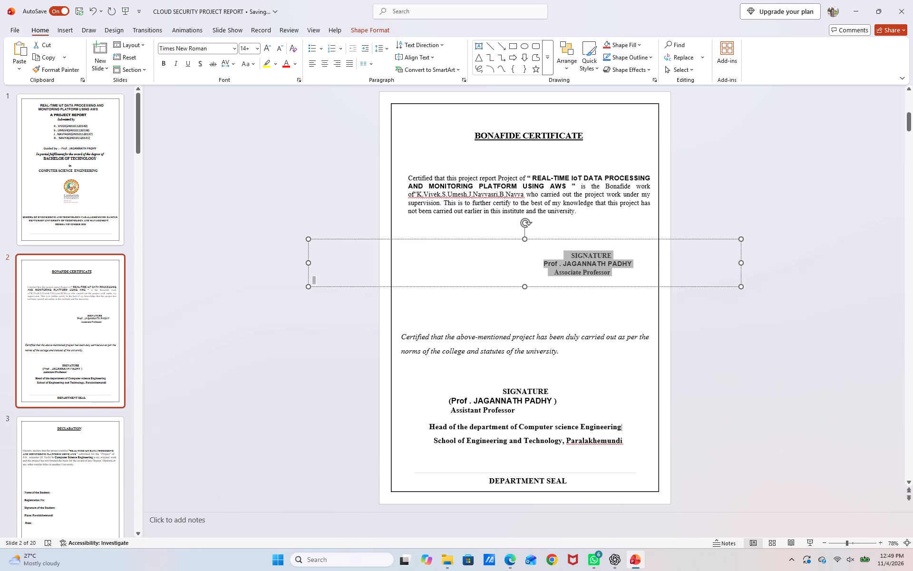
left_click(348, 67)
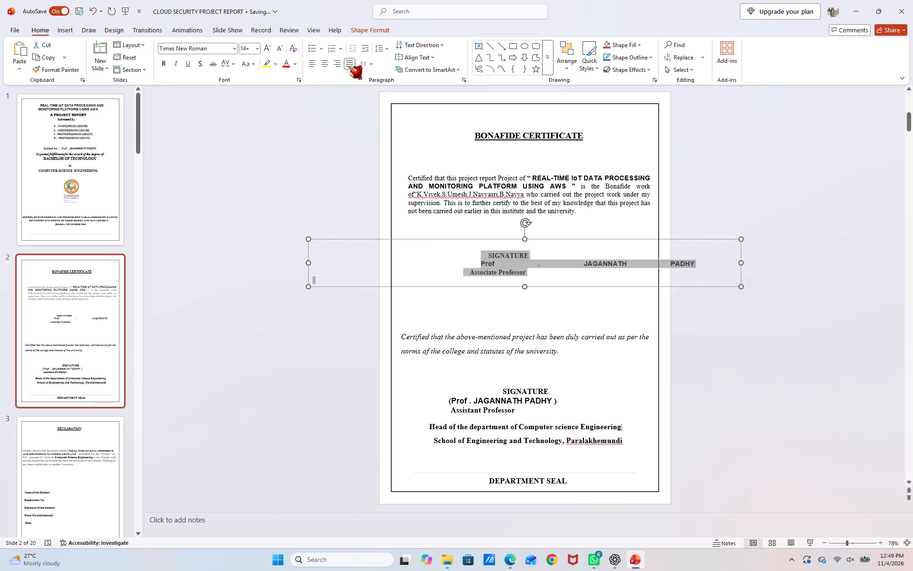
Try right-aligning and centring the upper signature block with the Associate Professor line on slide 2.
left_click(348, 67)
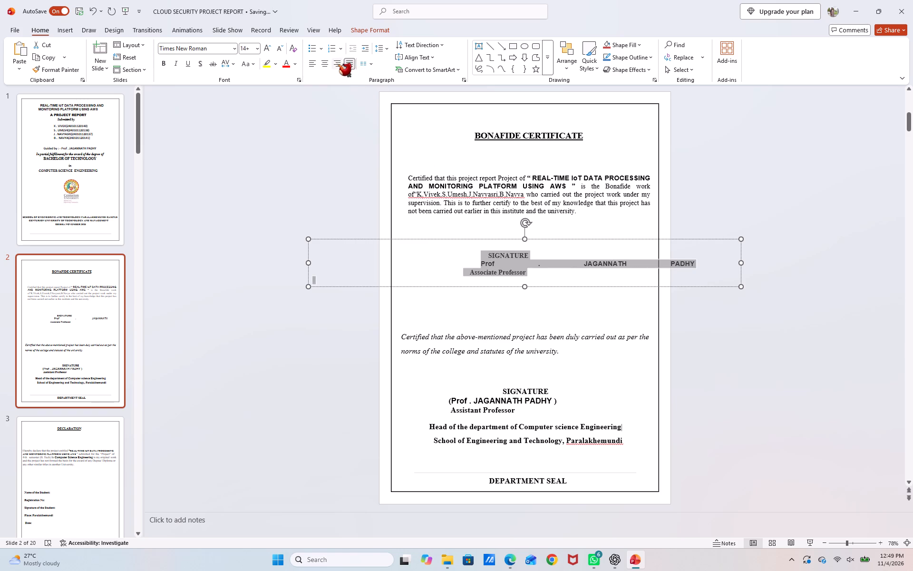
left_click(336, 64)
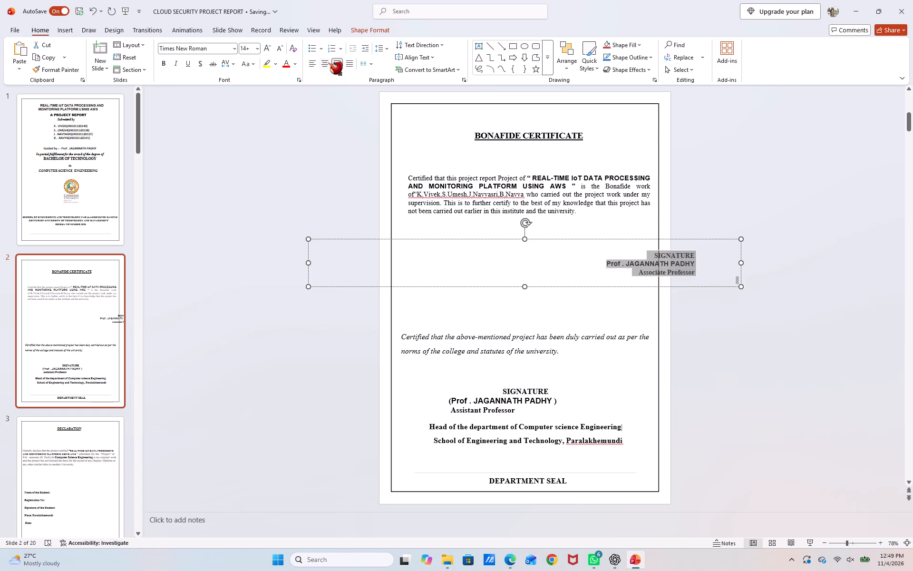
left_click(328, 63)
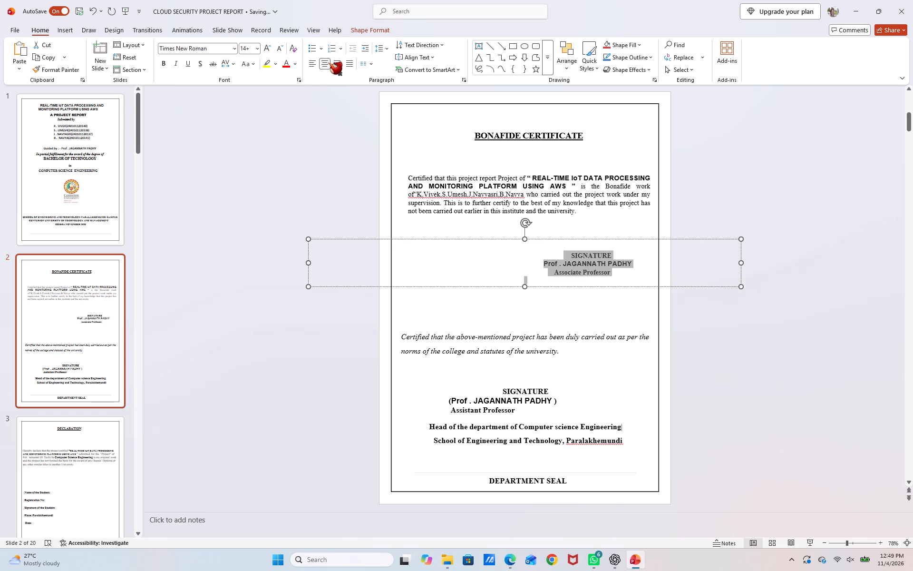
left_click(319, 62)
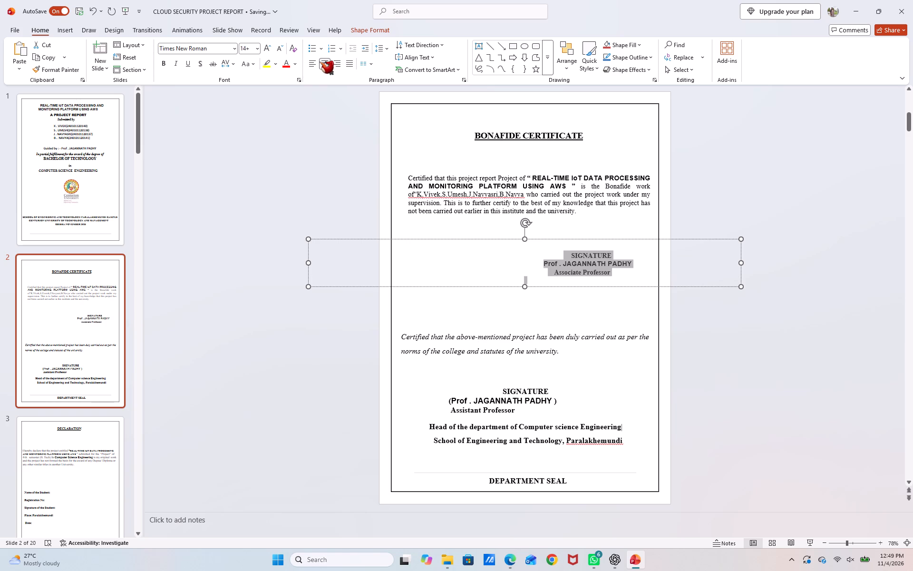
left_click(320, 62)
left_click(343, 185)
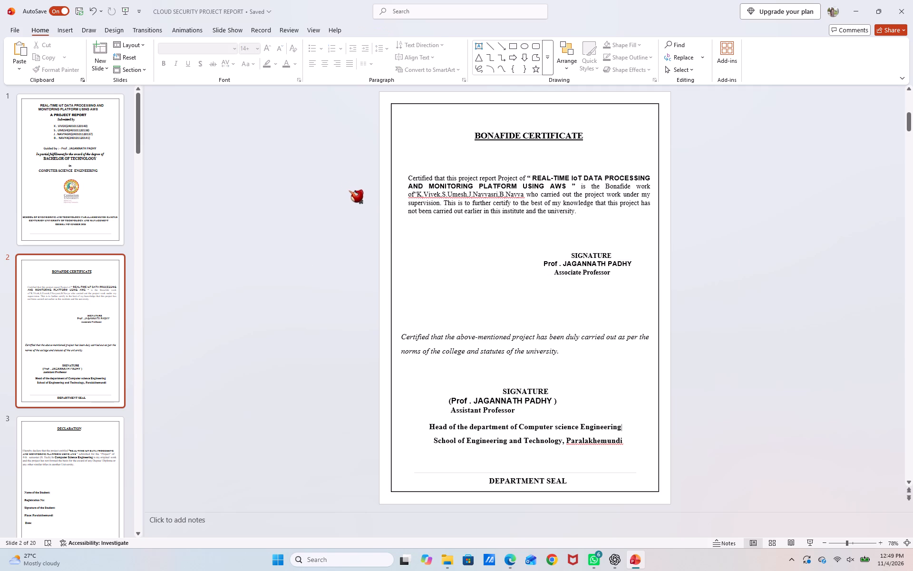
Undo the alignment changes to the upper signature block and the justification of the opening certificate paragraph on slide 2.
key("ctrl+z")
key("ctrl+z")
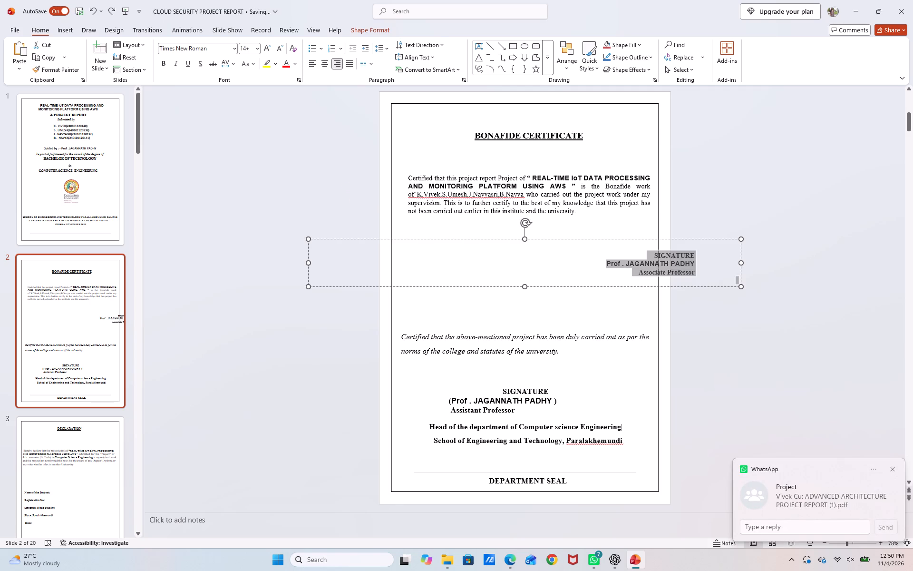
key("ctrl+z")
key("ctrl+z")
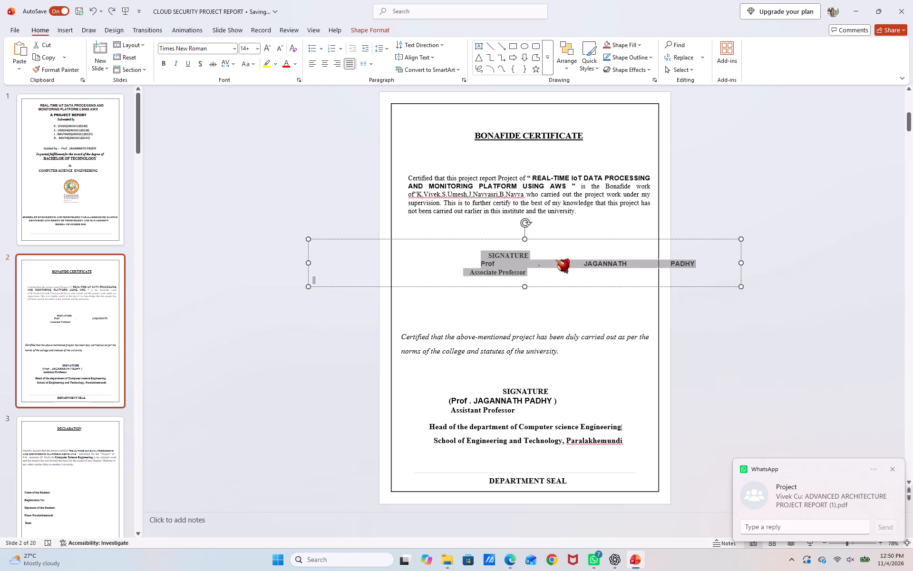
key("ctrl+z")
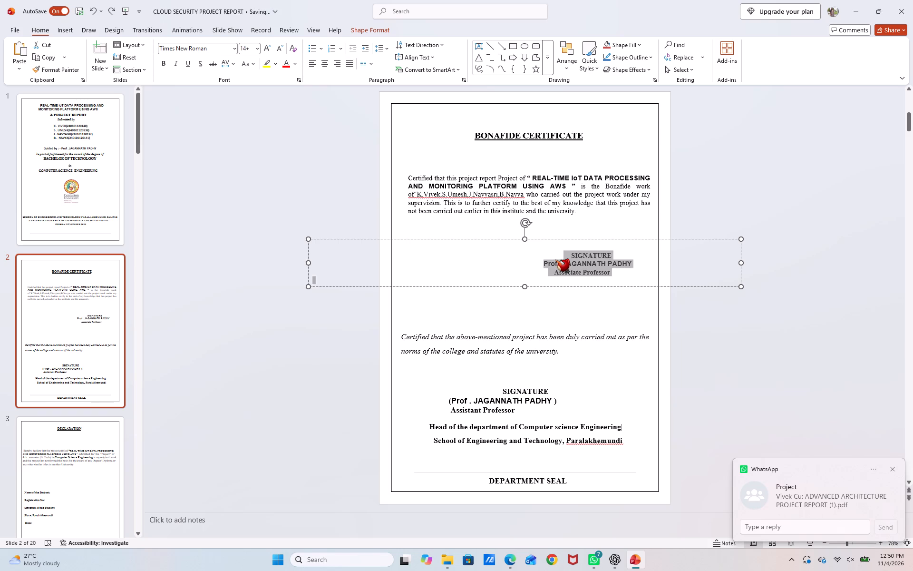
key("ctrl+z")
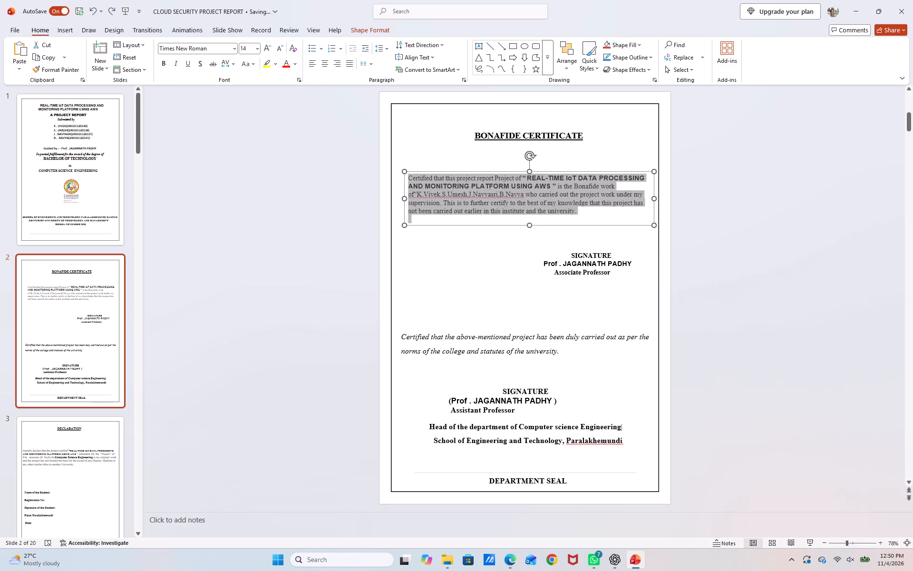
Place the text cursor at the opening parenthesis of the professor's name line in slide 2's lower signature block.
left_click(541, 260)
left_click(529, 334)
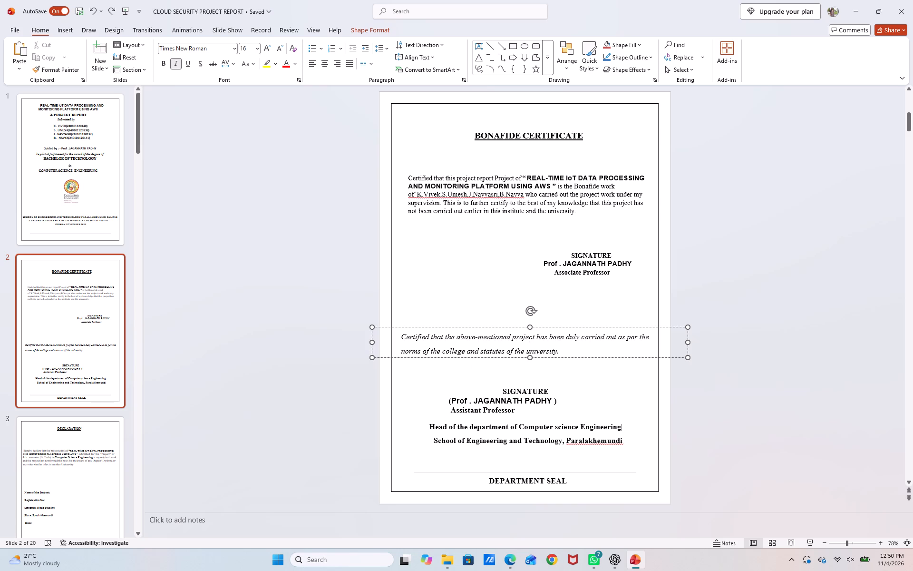
left_click(448, 403)
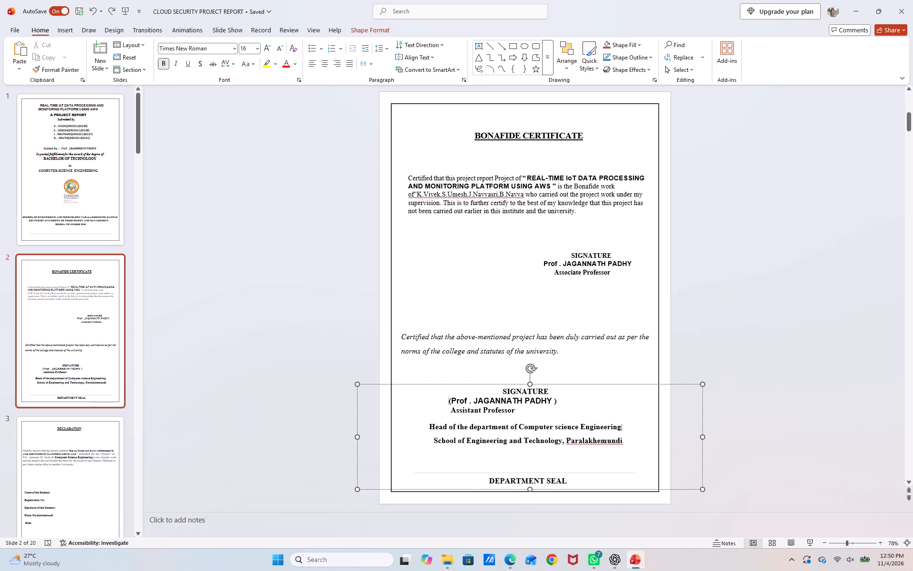
Shift the bracketed professor name under the lower SIGNATURE heading on slide 2 toward the centre with eleven leading spaces.
key("space")
key("space")
key("space")
key("space")
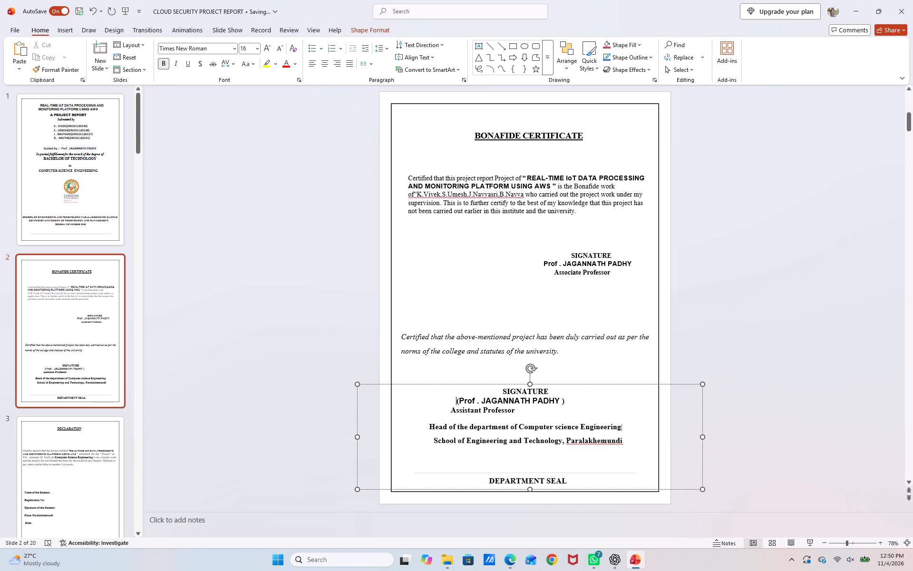
key("space")
key("space")
key("space")
key("space")
key("space")
key("space")
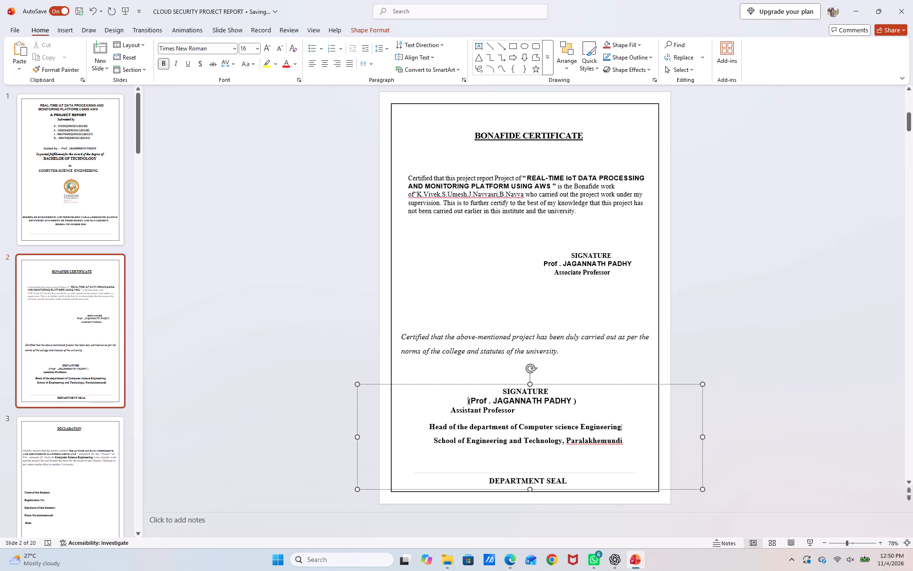
key("space")
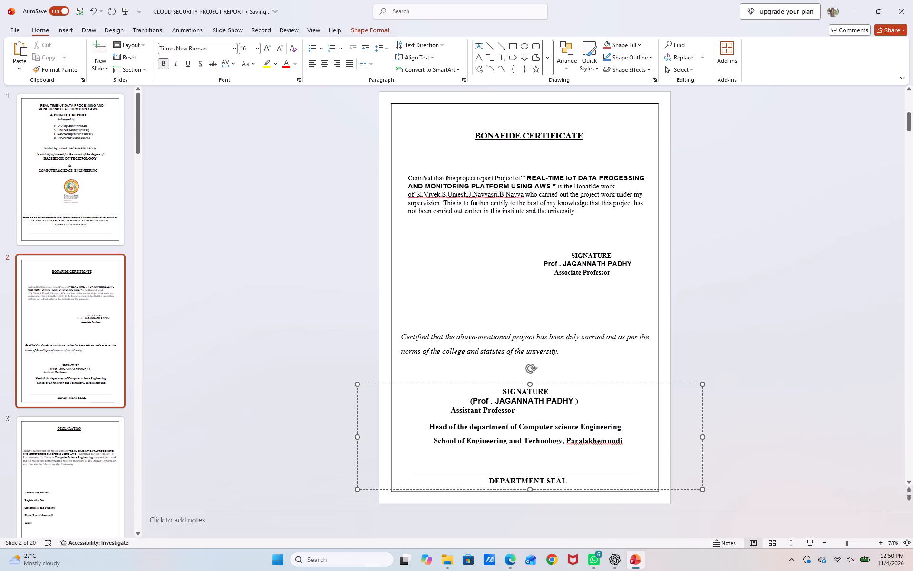
Shift the "Assistant Professor" line in slide 2's lower signature block toward the centre with thirteen leading spaces.
left_click(449, 411)
key("space")
key("space")
key("space")
key("space")
key("space")
key("space")
key("space")
key("space")
key("space")
key("space")
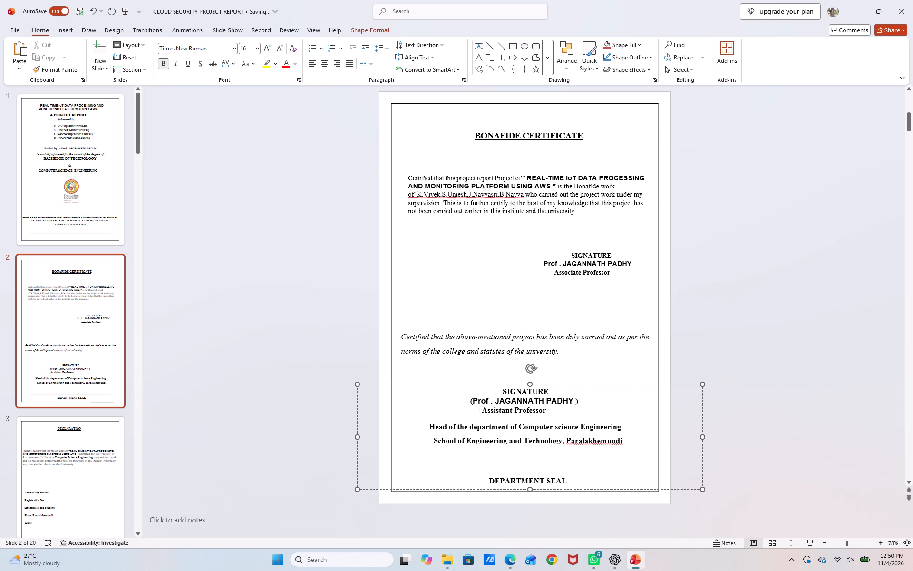
key("space")
key("space")
key("space")
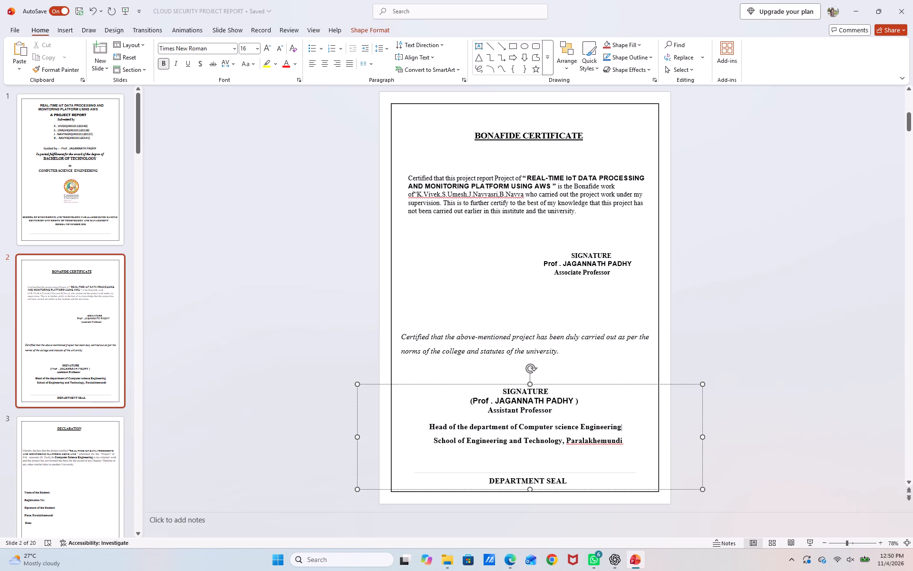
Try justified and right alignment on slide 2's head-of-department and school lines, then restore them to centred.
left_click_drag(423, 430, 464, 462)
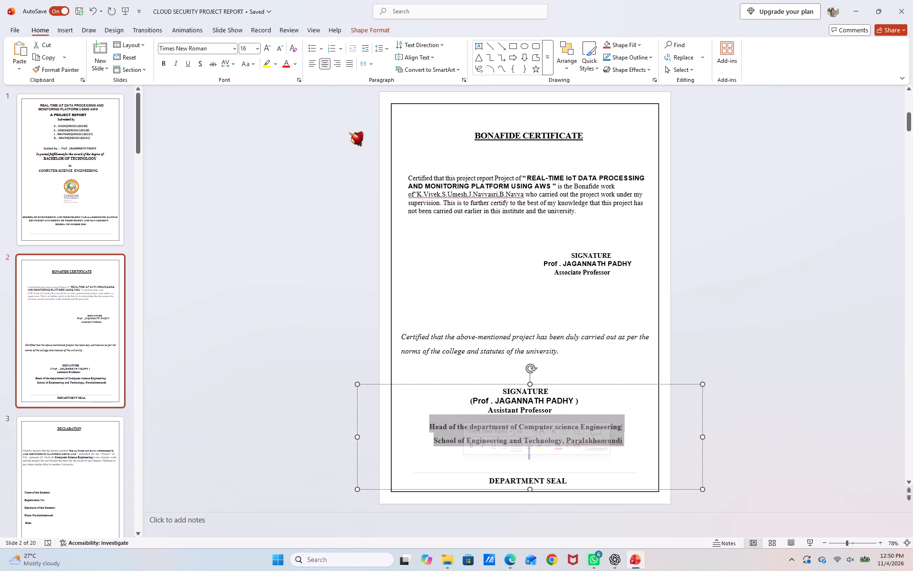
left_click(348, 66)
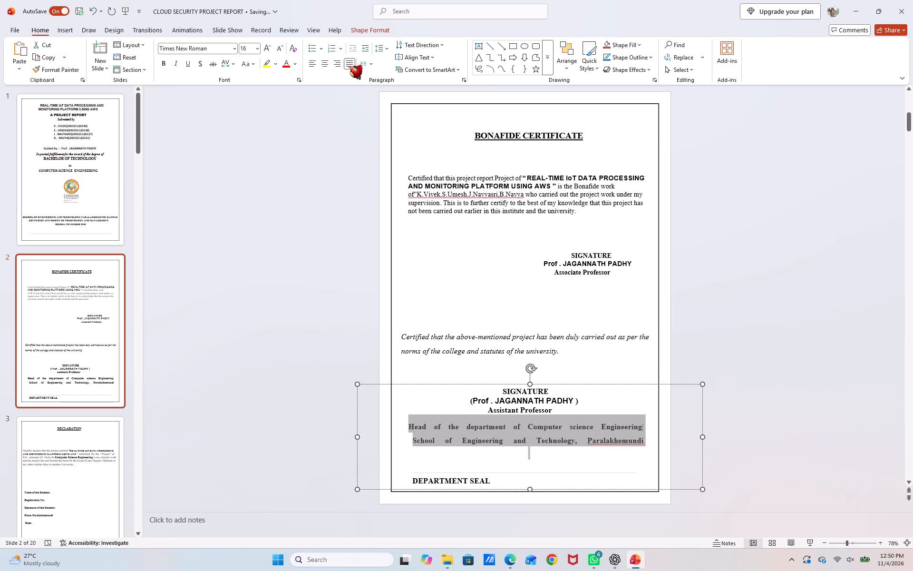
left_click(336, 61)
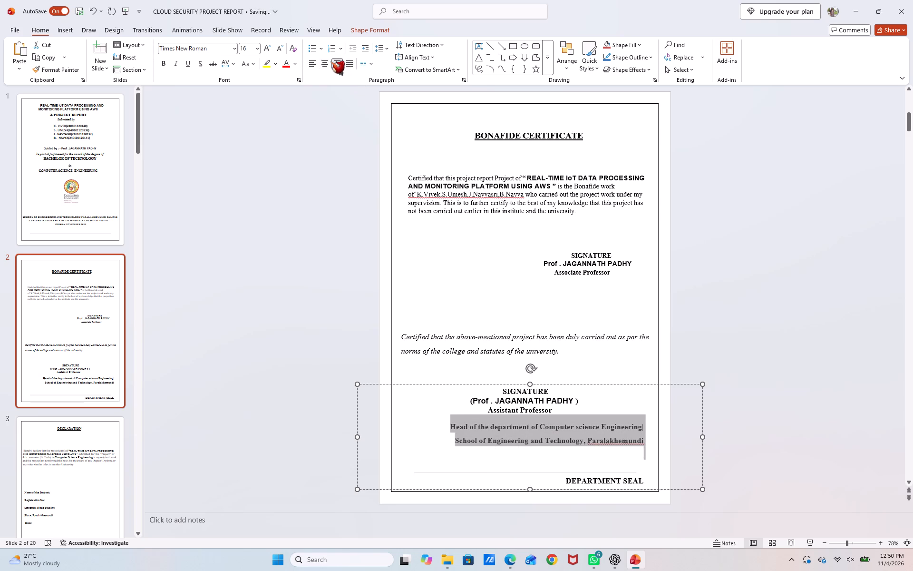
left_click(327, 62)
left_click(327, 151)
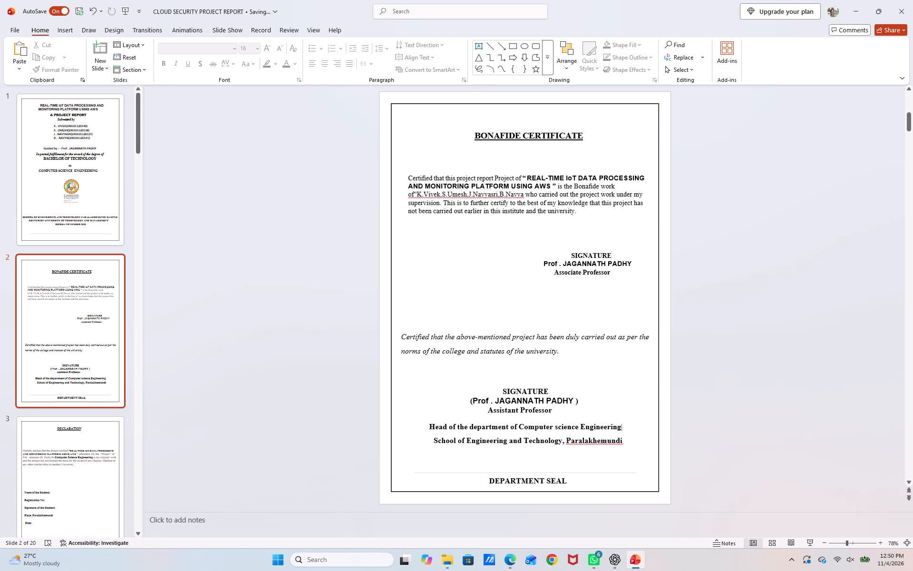
Add two more leading spaces before "Assistant Professor" in slide 2's lower signature block.
left_click(489, 411)
key("space")
key("space")
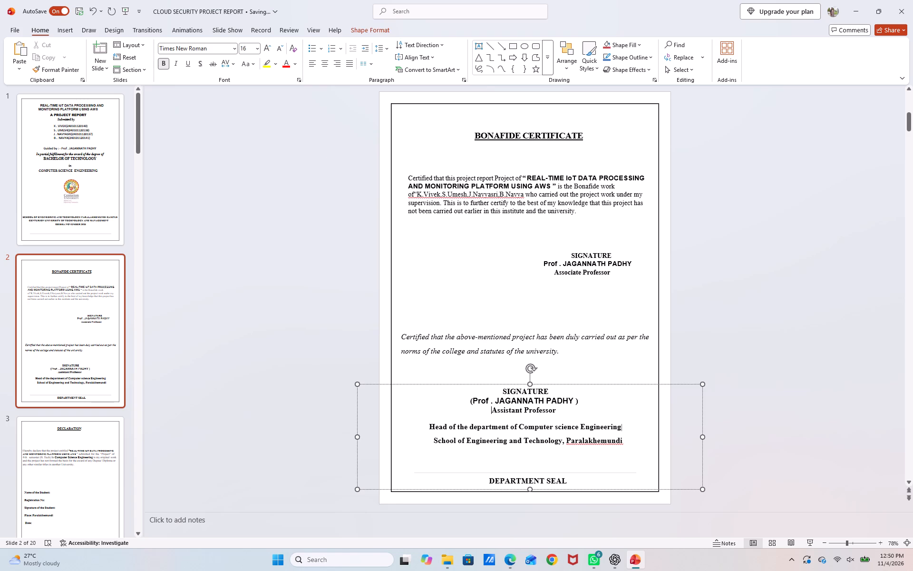
left_click(465, 416)
left_click(691, 342)
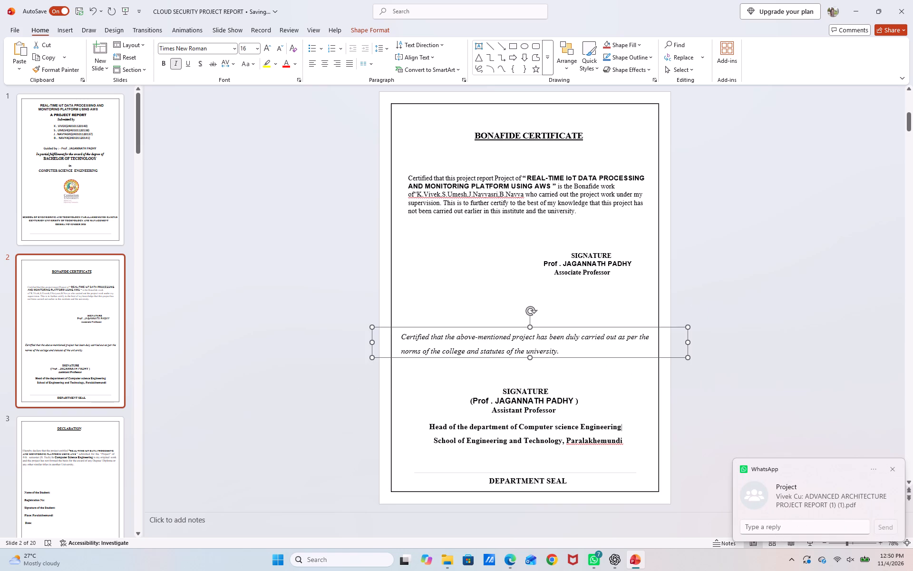
Move slide 2's "BONAFIDE CERTIFICATE" heading slightly lower and towards the page's horizontal centre.
left_click(522, 131)
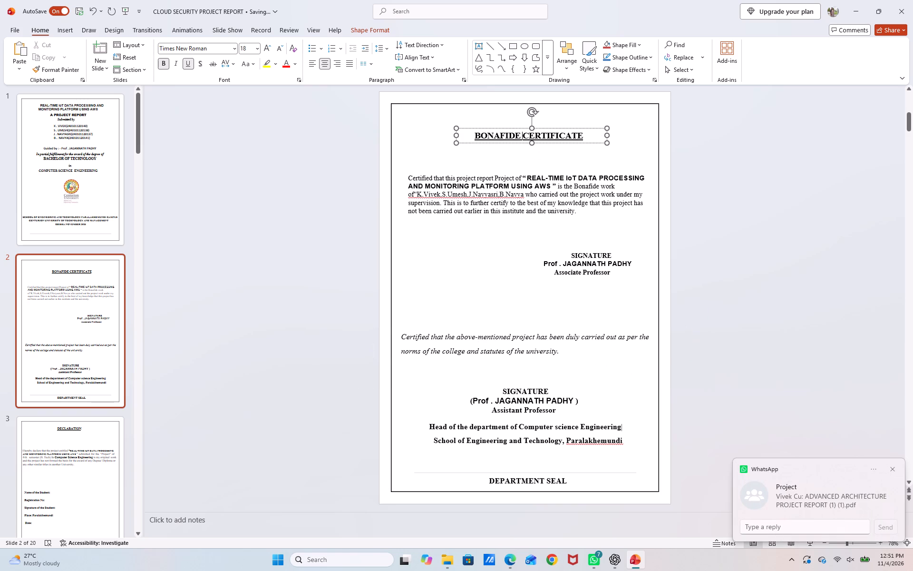
left_click_drag(516, 126, 515, 129)
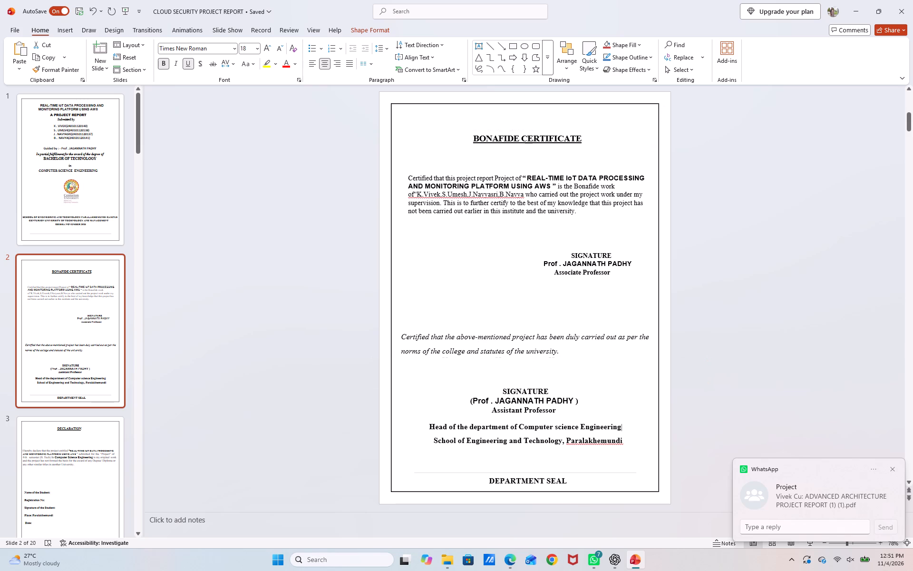
left_click_drag(515, 129, 515, 131)
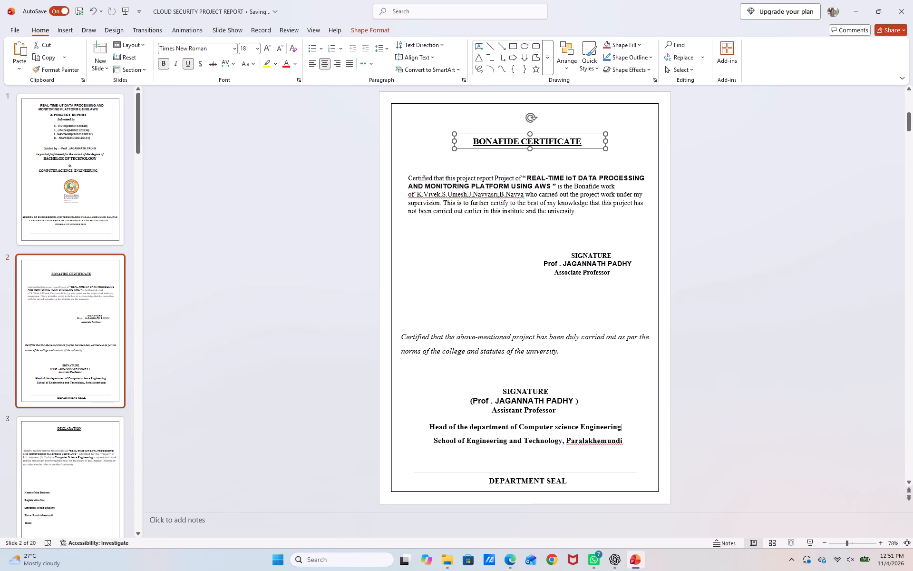
left_click(341, 207)
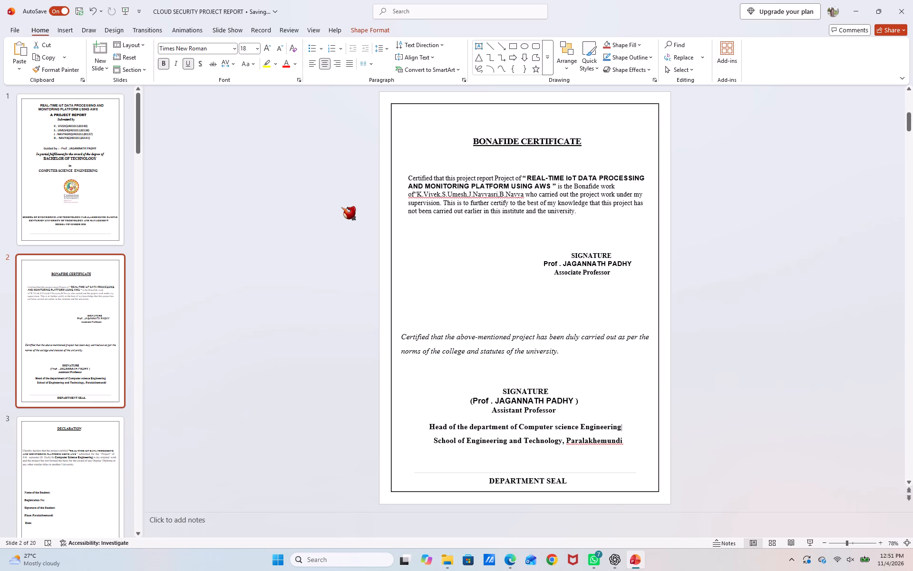
left_click(486, 134)
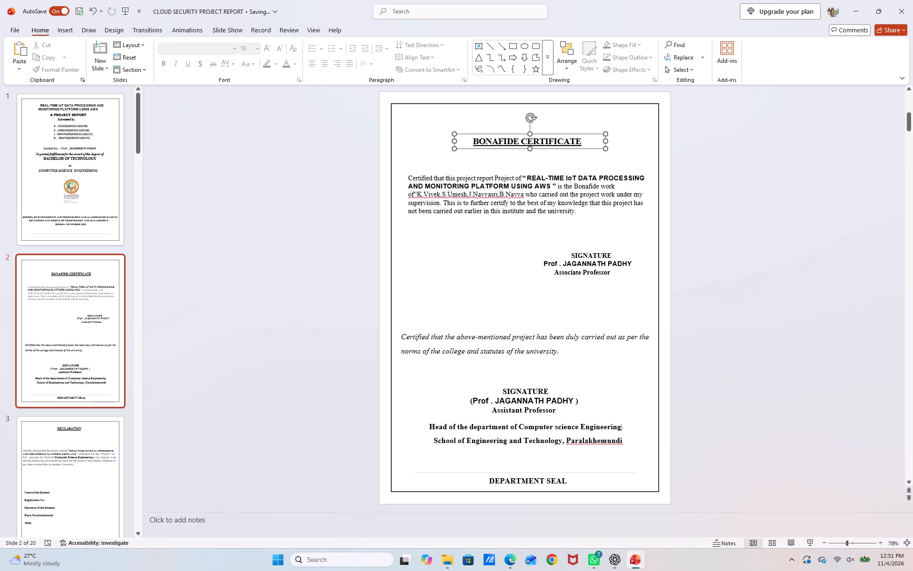
left_click(486, 134)
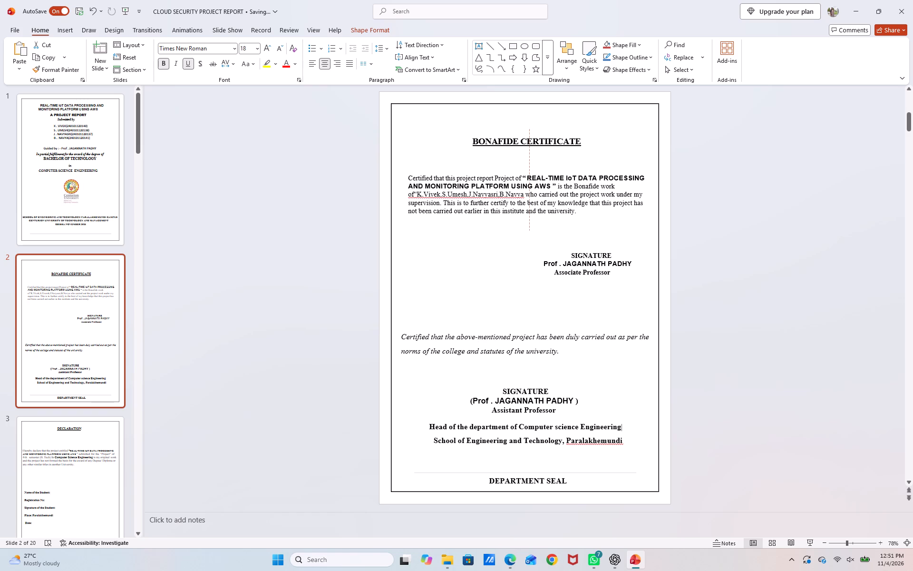
left_click(348, 197)
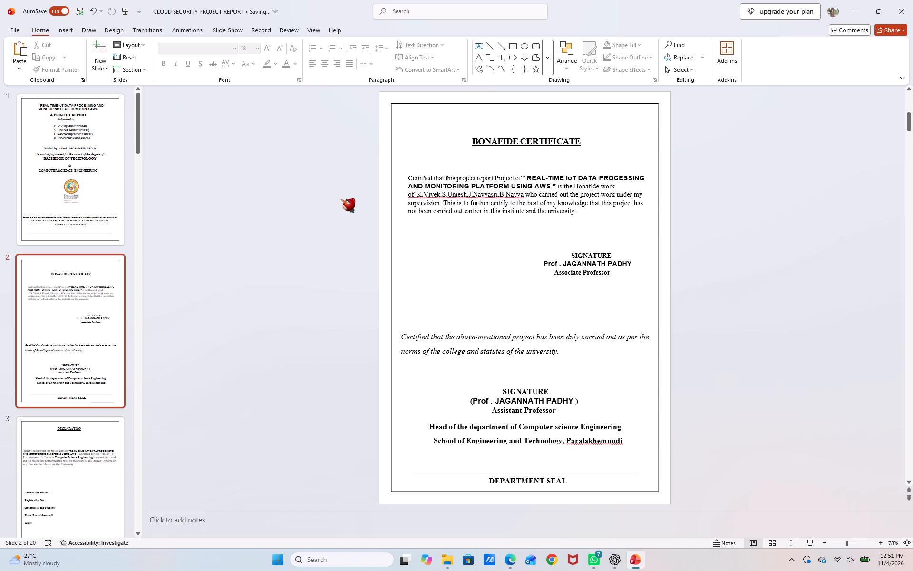
Justify the "I hereby declare" paragraph on the DECLARATION slide.
left_click(87, 452)
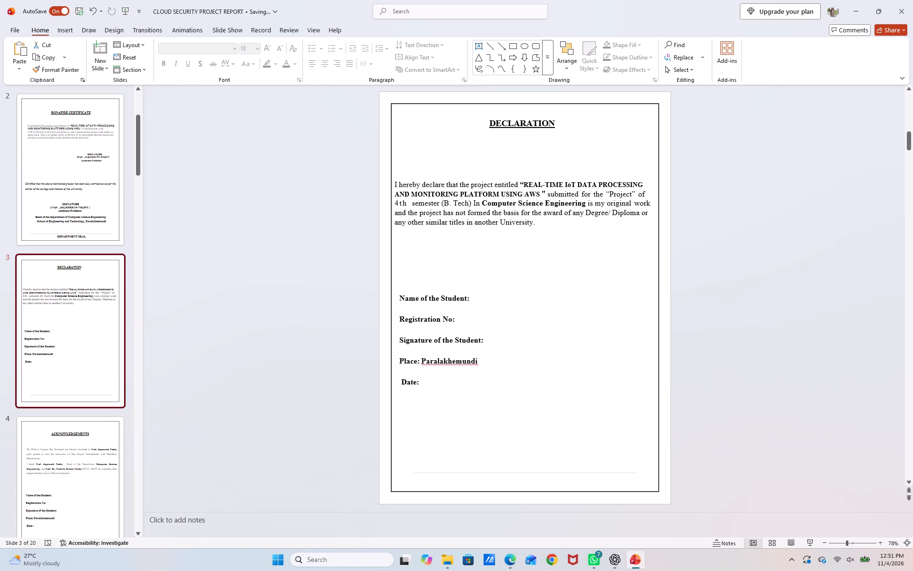
left_click_drag(395, 182, 494, 226)
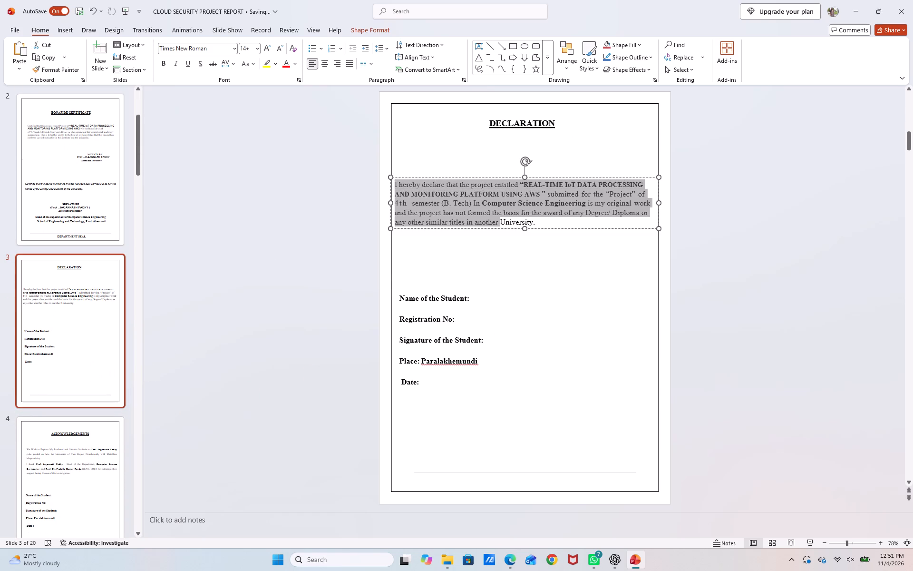
left_click_drag(494, 226, 539, 225)
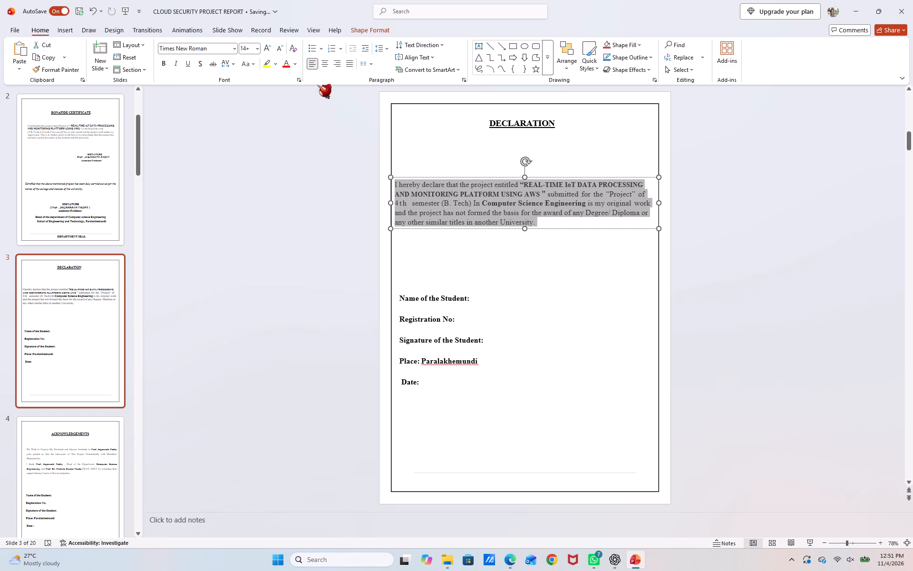
left_click(350, 63)
left_click(335, 209)
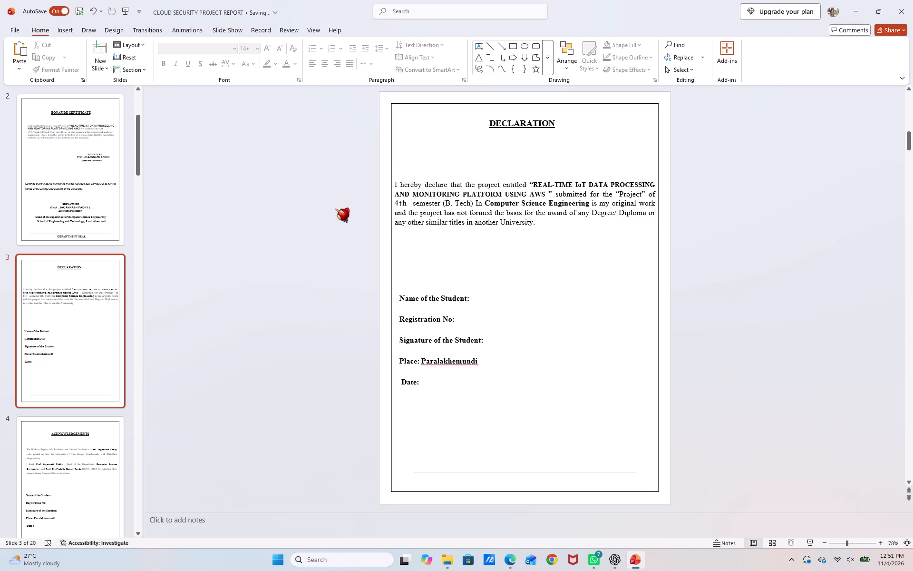
Narrow the declaration paragraph's text box slightly from both sides so its text sits inside the page border.
left_click(425, 177)
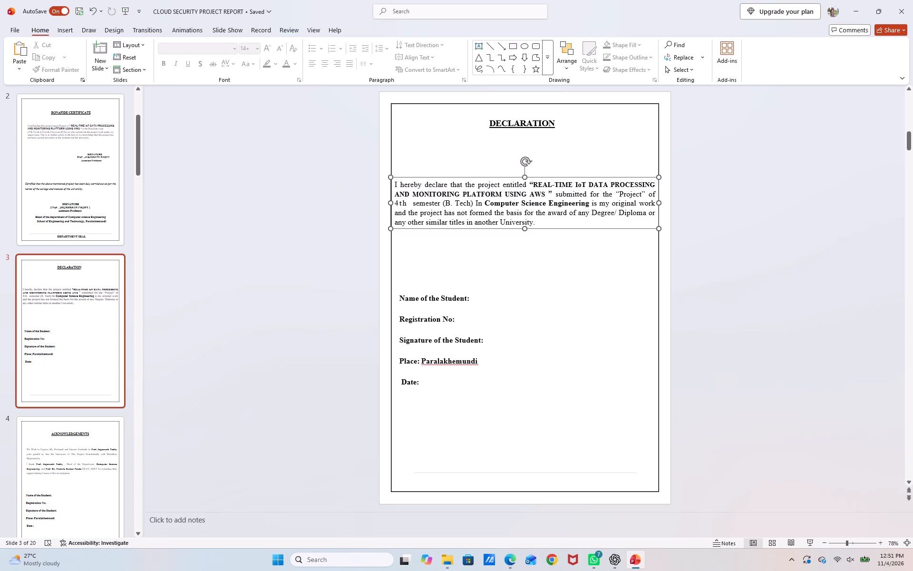
left_click(657, 204)
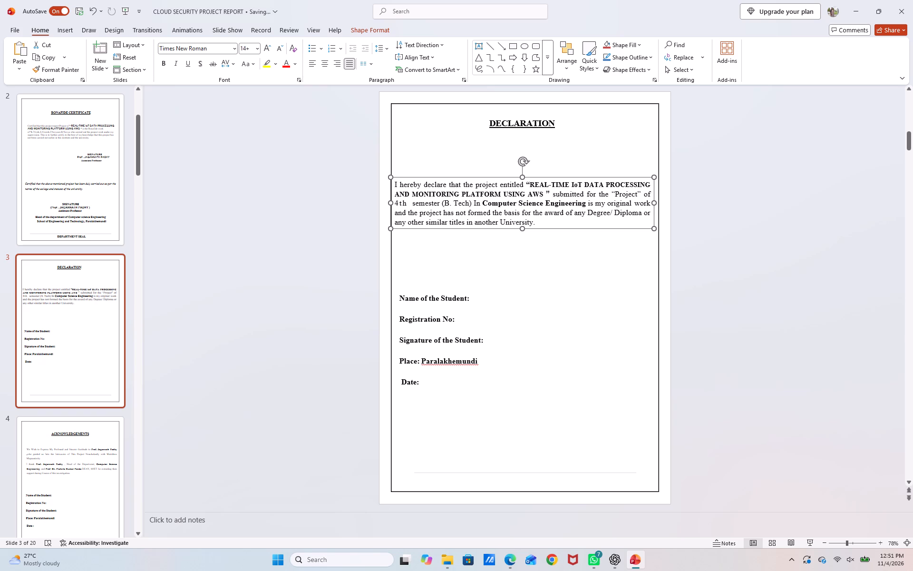
left_click(392, 202)
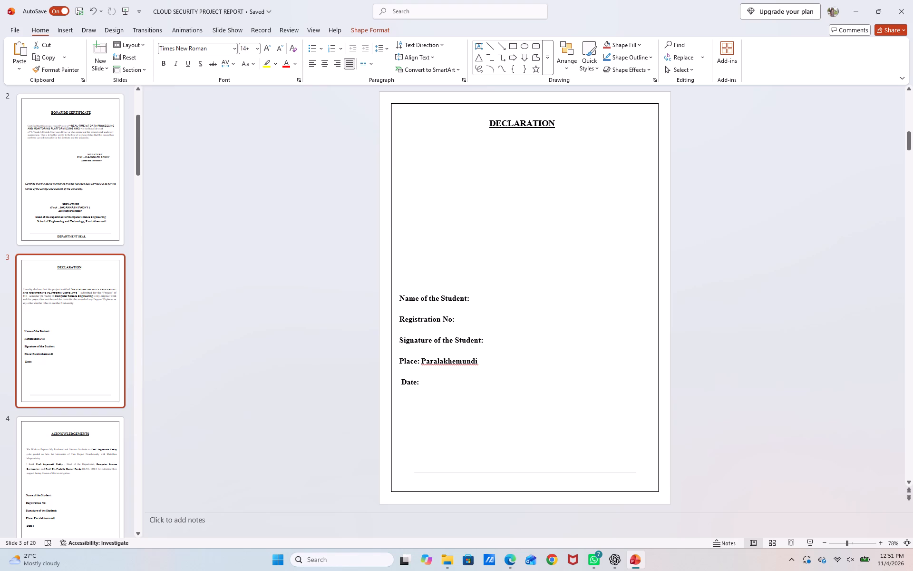
left_click(352, 216)
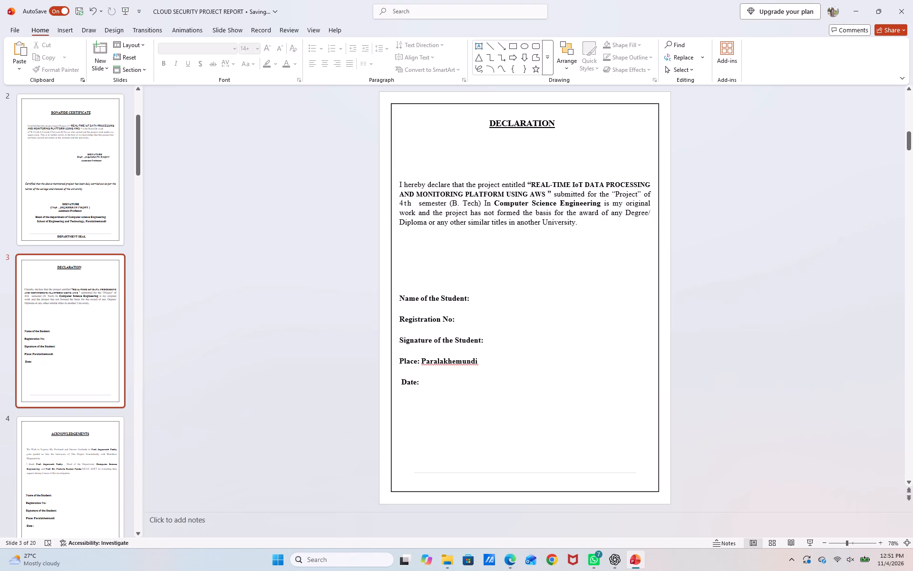
Move slide 3's "DECLARATION" heading lower and centre it horizontally on the page.
left_click(519, 133)
left_click_drag(519, 133, 521, 148)
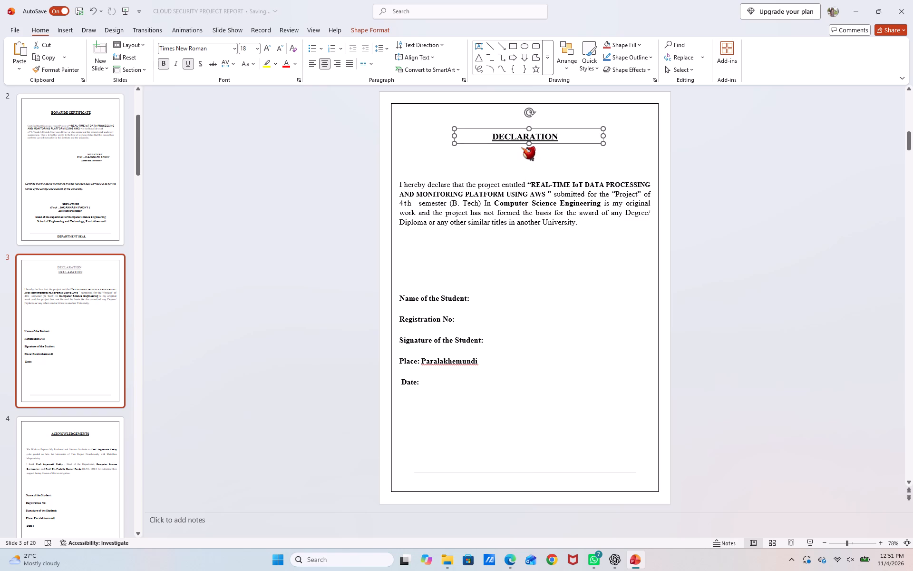
left_click(332, 231)
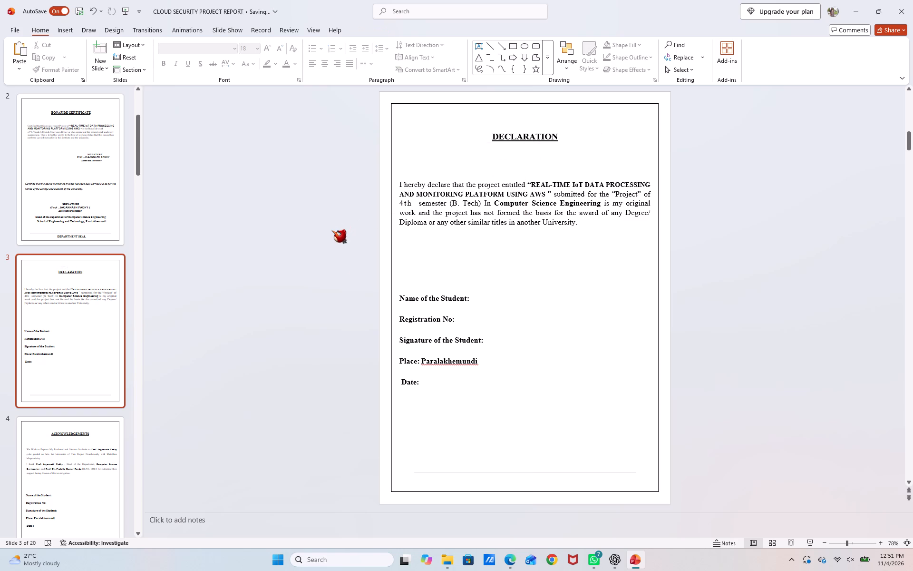
Add an extra space before "Paralakhemundi" in slide 3's Place line.
left_click(422, 360)
key("space")
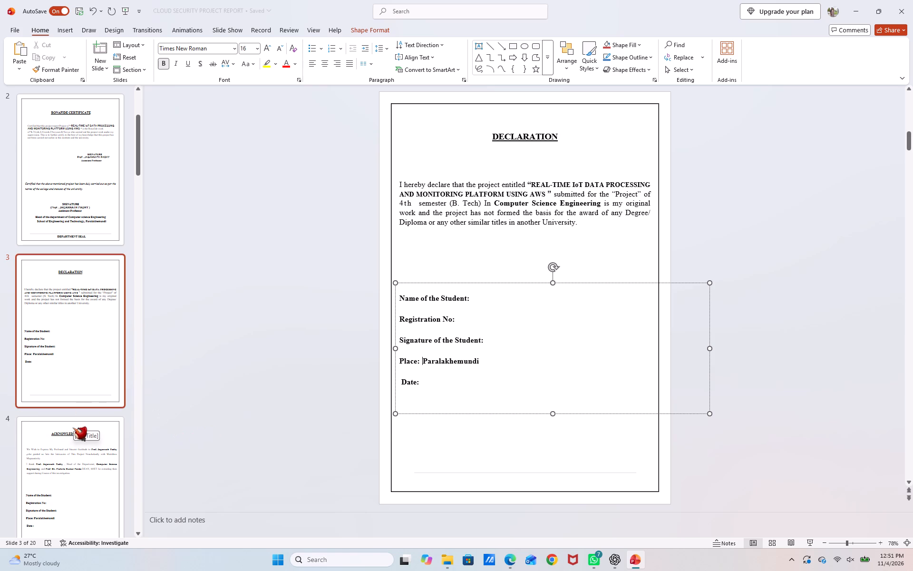
Add an extra space before "Paralakhemundi" in the Place line of slide 4.
left_click(74, 458)
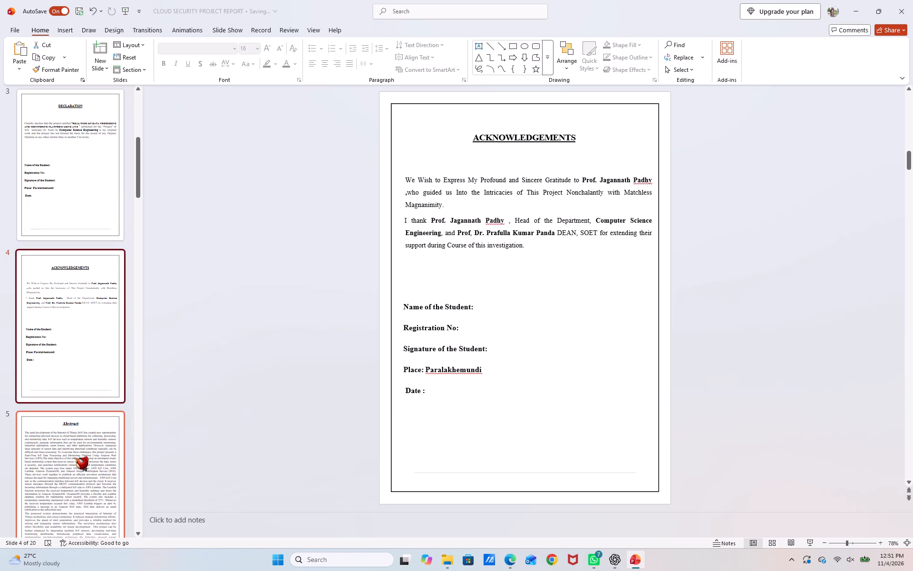
left_click(425, 368)
key("space")
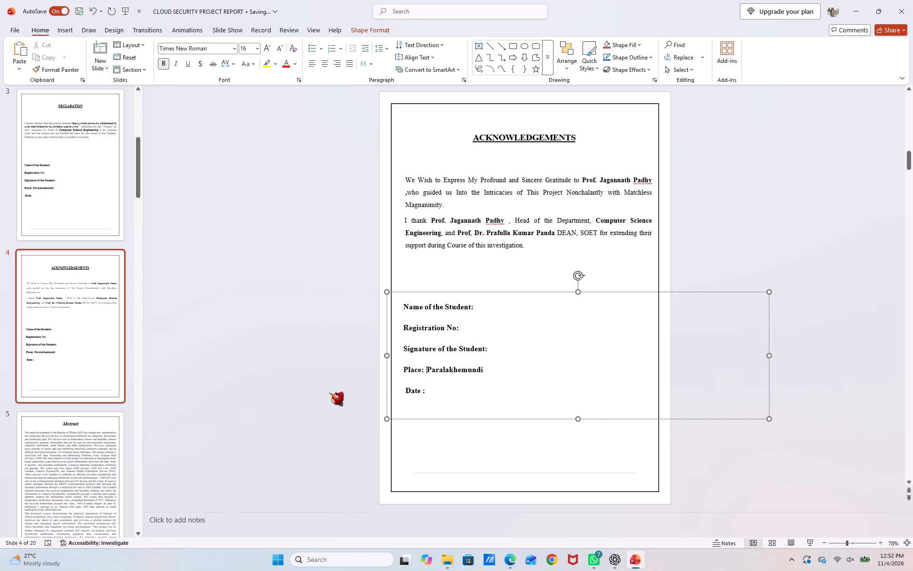
left_click(312, 394)
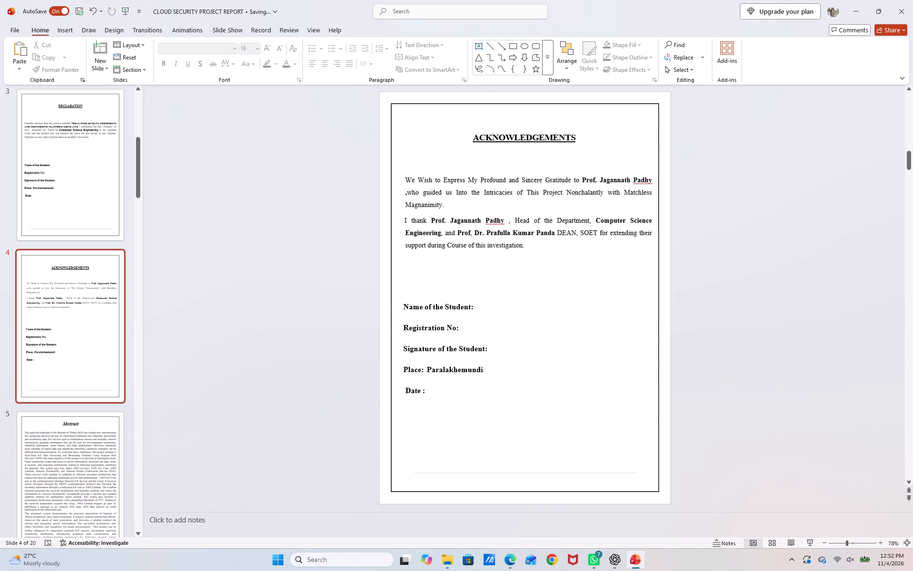
Shift slide 4's "ACKNOWLEDGEMENTS" heading slightly left and down to sit centred above the text.
double_click(467, 138)
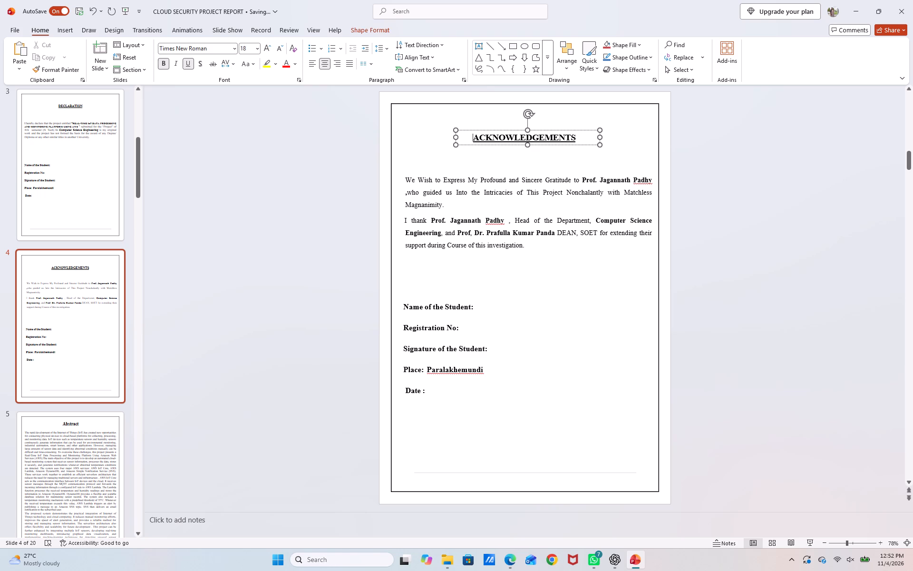
left_click(472, 145)
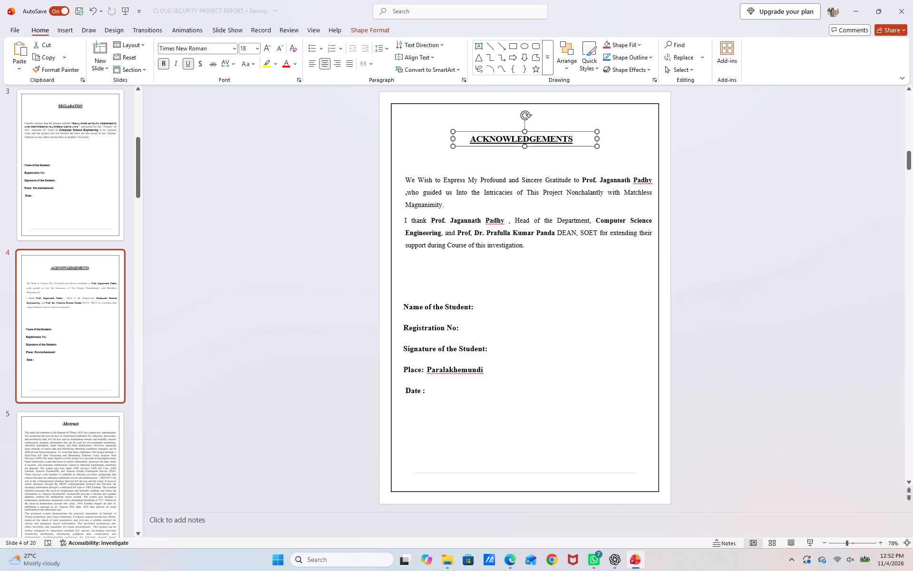
left_click(307, 209)
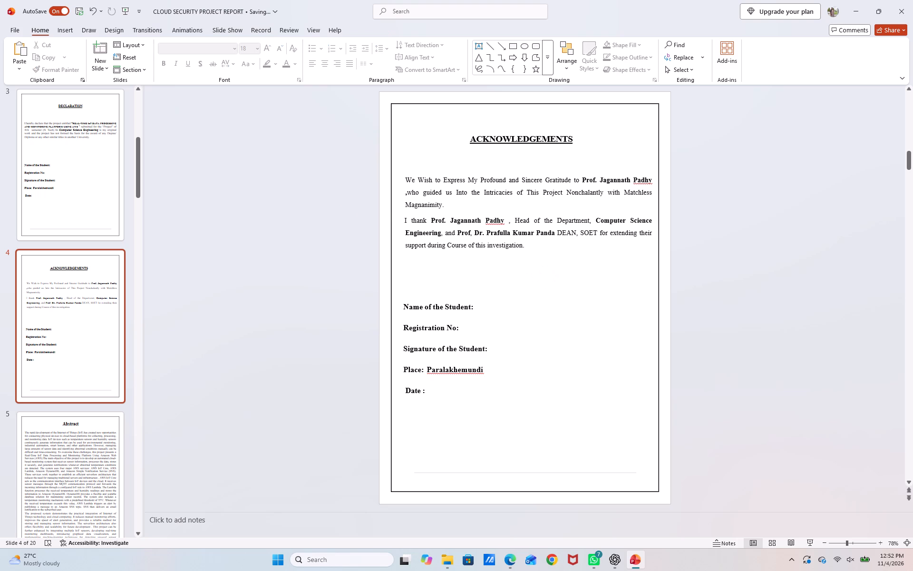
Centre the Centurion University logo horizontally on slide 1.
left_click(115, 460)
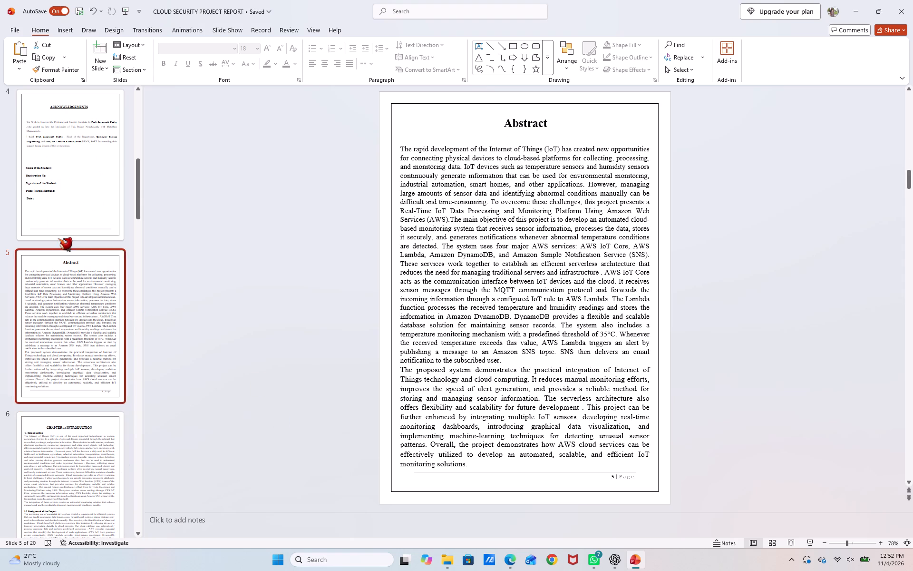
scroll(51, 229, "up", 7)
left_click(51, 229)
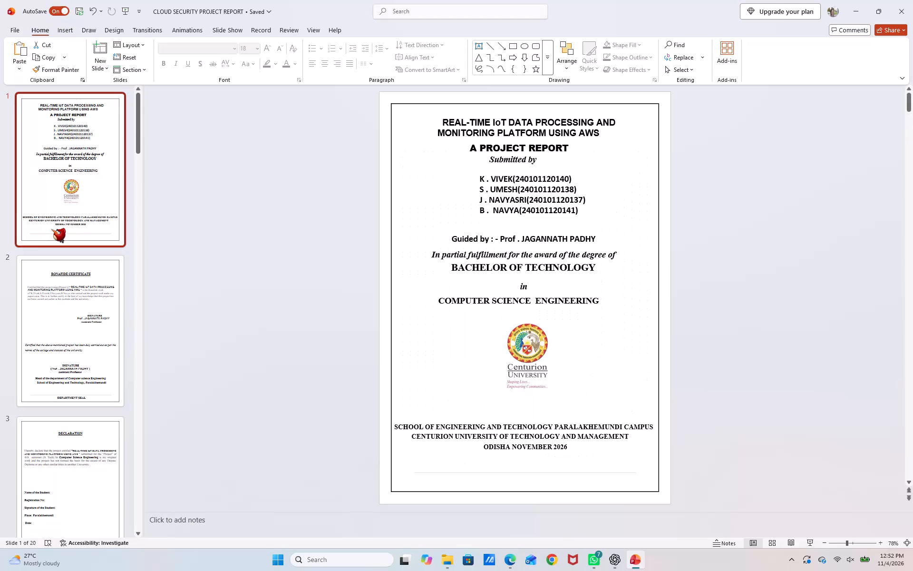
left_click(527, 355)
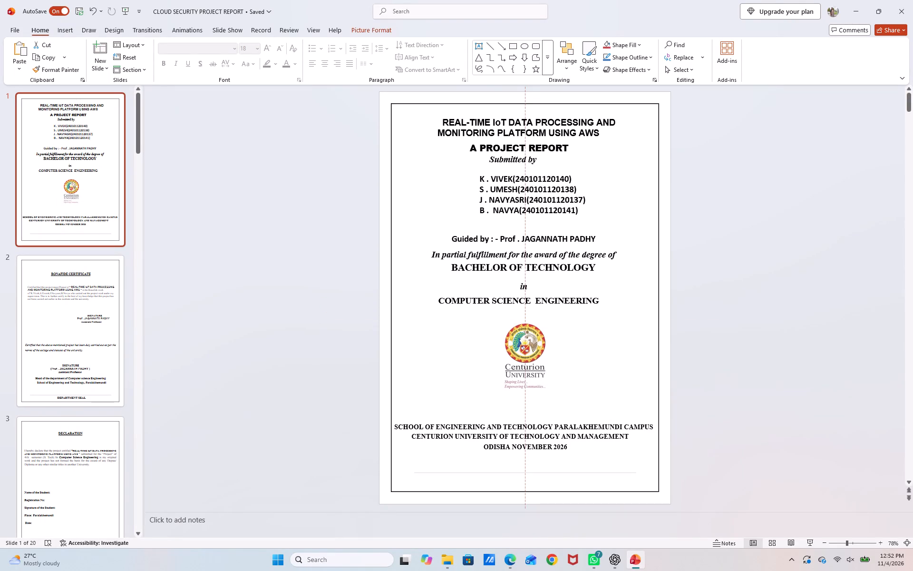
left_click(486, 364)
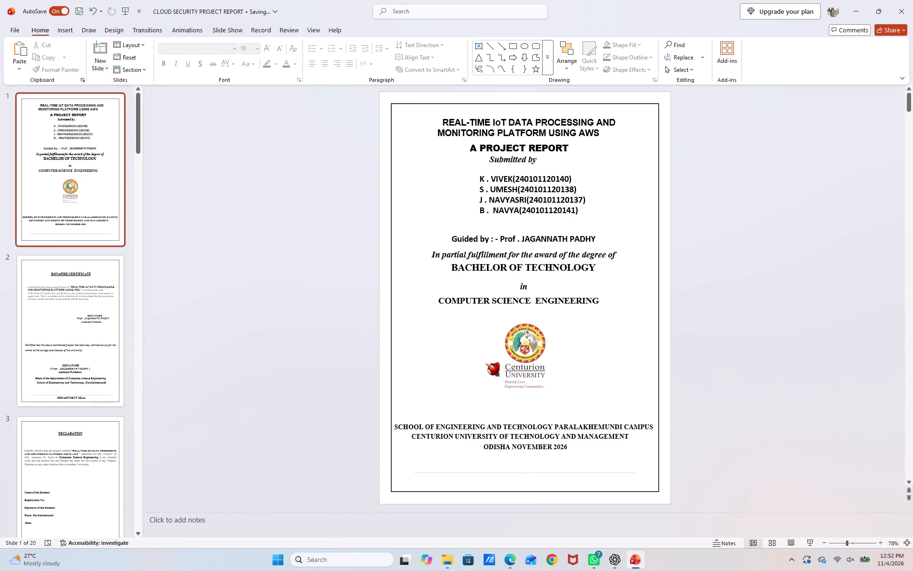
Shift slide 1's "COMPUTER SCIENCE ENGINEERING" line to the right with five leading spaces.
left_click(437, 304)
key("space")
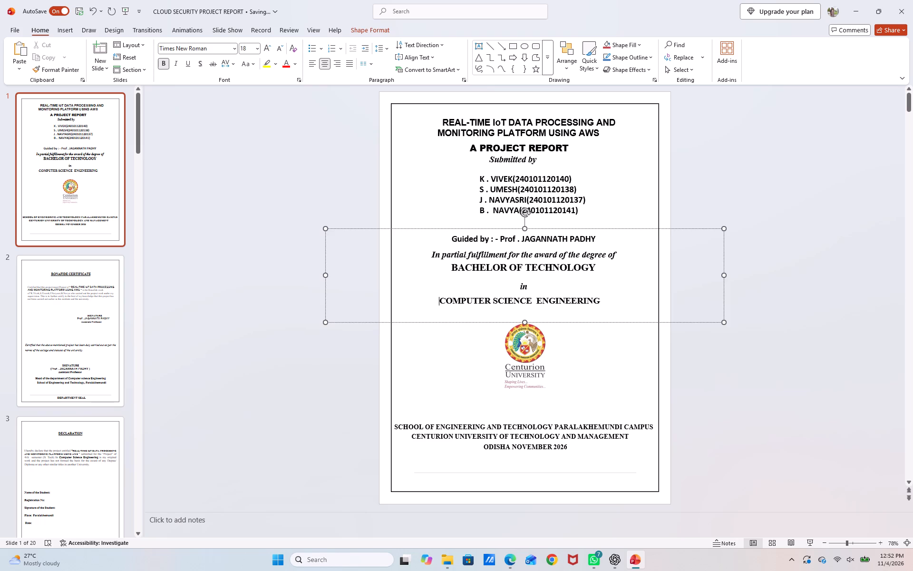
key("space")
key("space")
key("space")
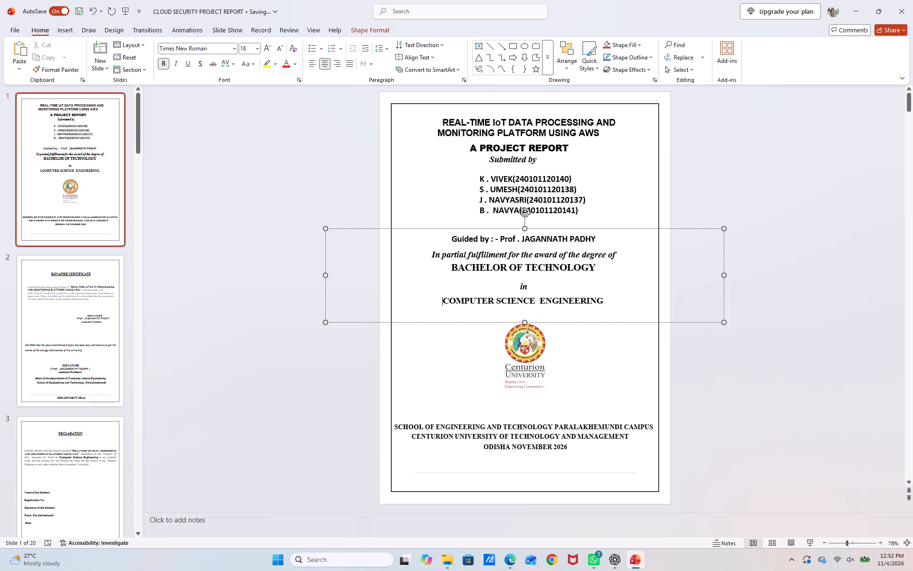
key("space")
left_click(304, 400)
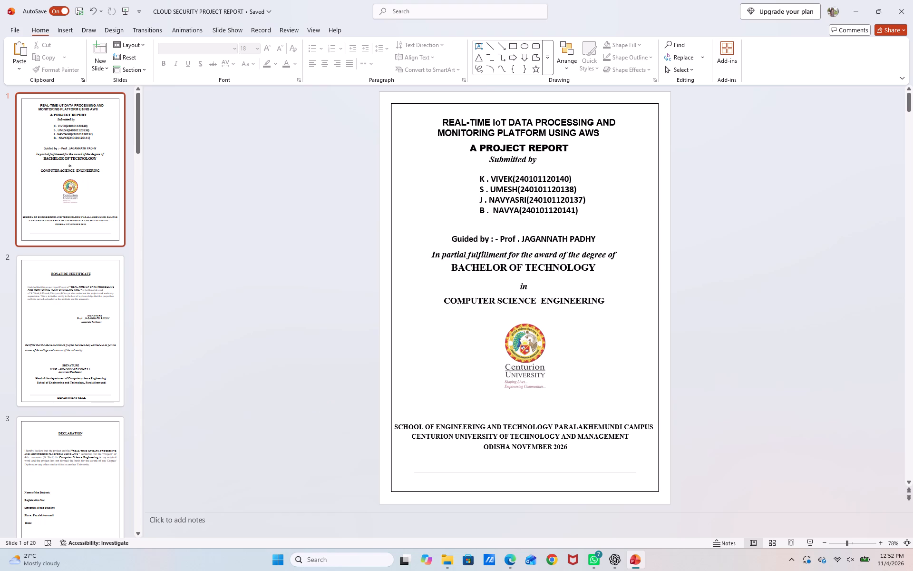
Justify the list of four student names and registration numbers on slide 1.
double_click(478, 174)
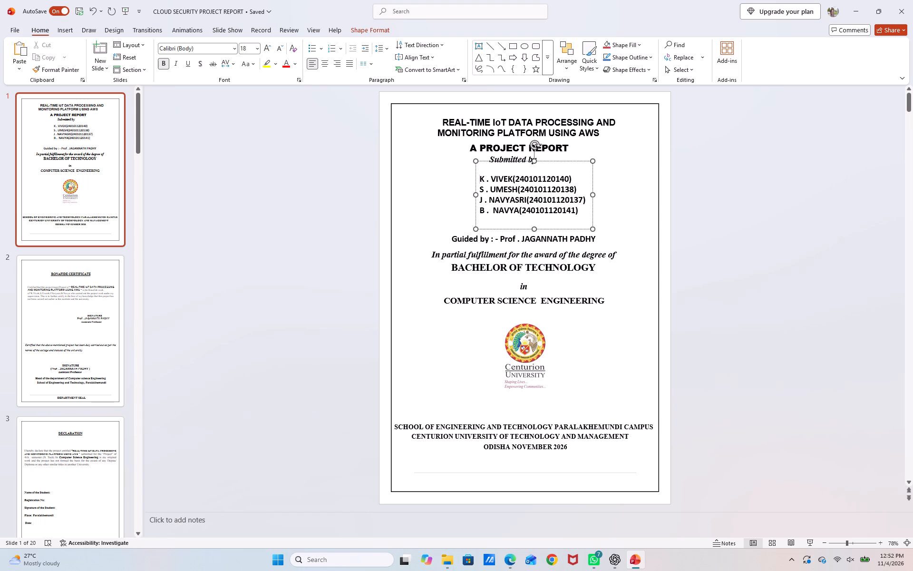
left_click_drag(481, 180, 554, 221)
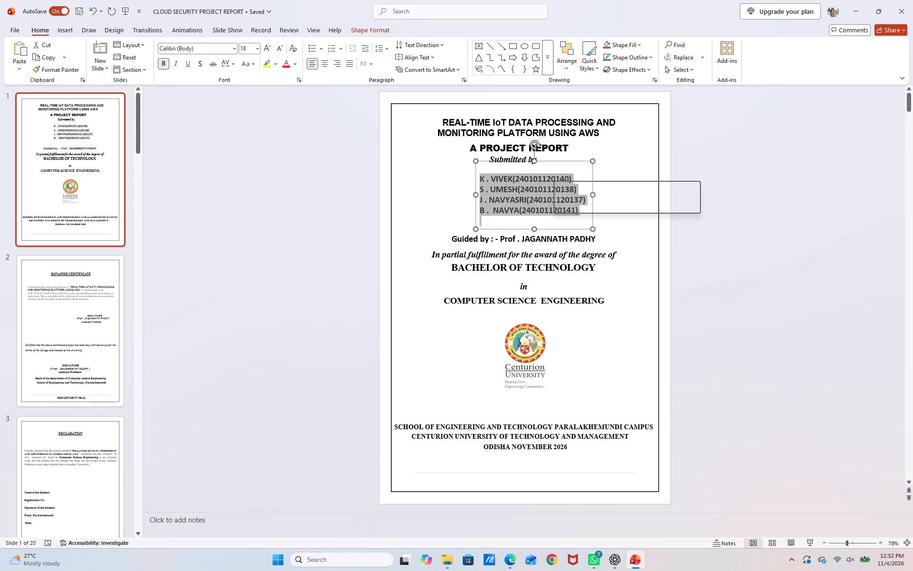
left_click(349, 66)
left_click(349, 66)
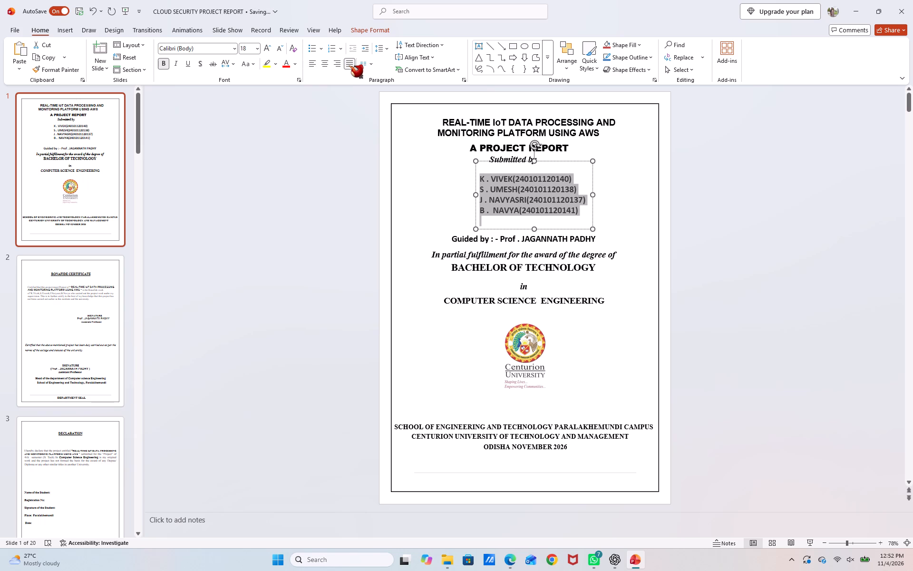
double_click(349, 66)
left_click(349, 66)
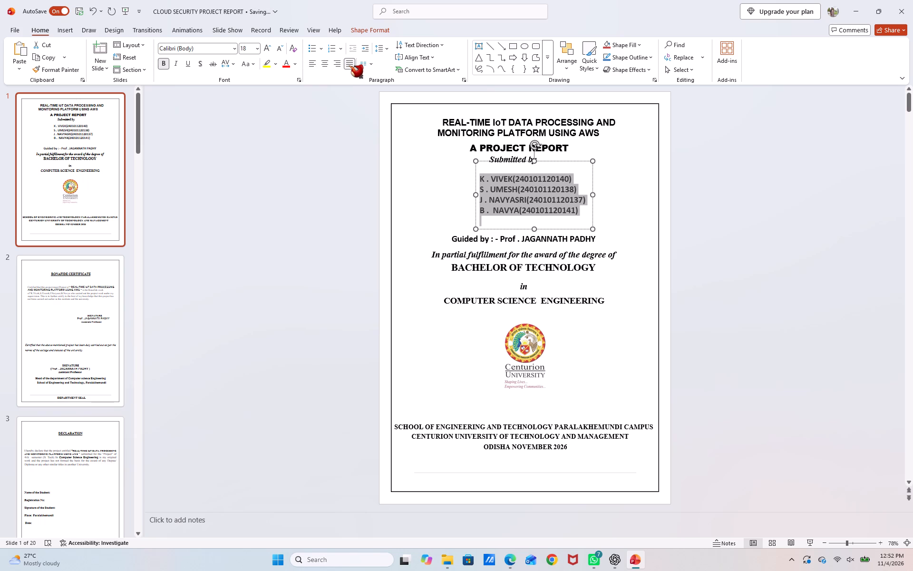
Centre-align the list of four student names and registration numbers on slide 1.
left_click(349, 66)
left_click(302, 231)
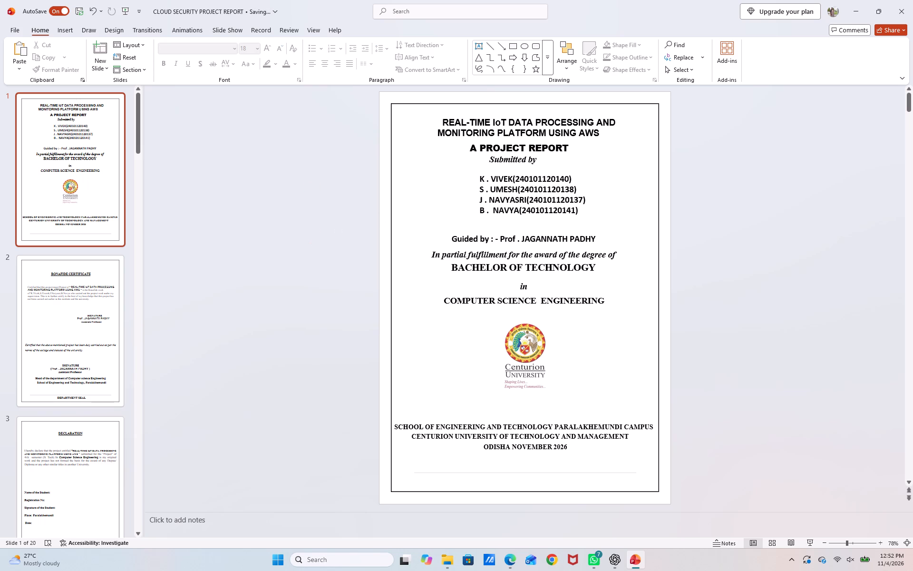
left_click_drag(479, 180, 523, 217)
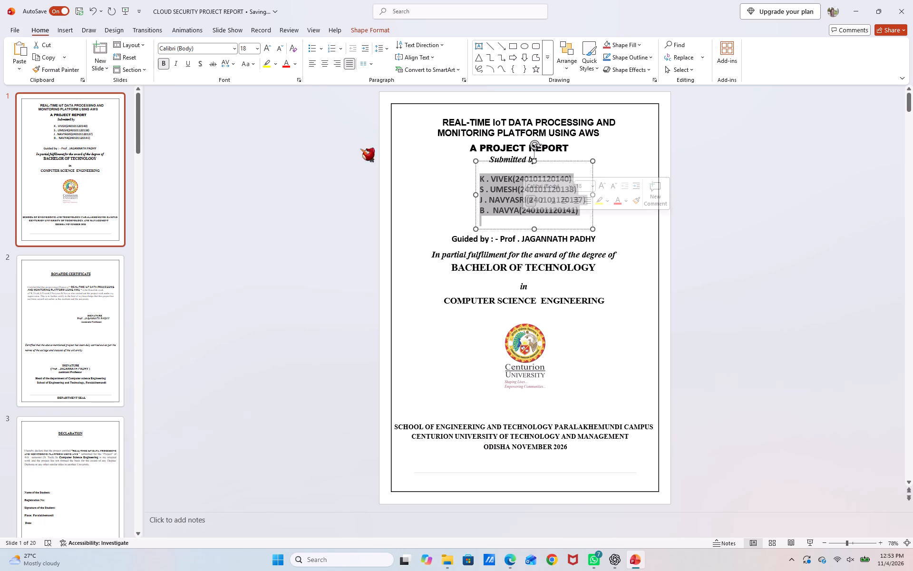
left_click(310, 67)
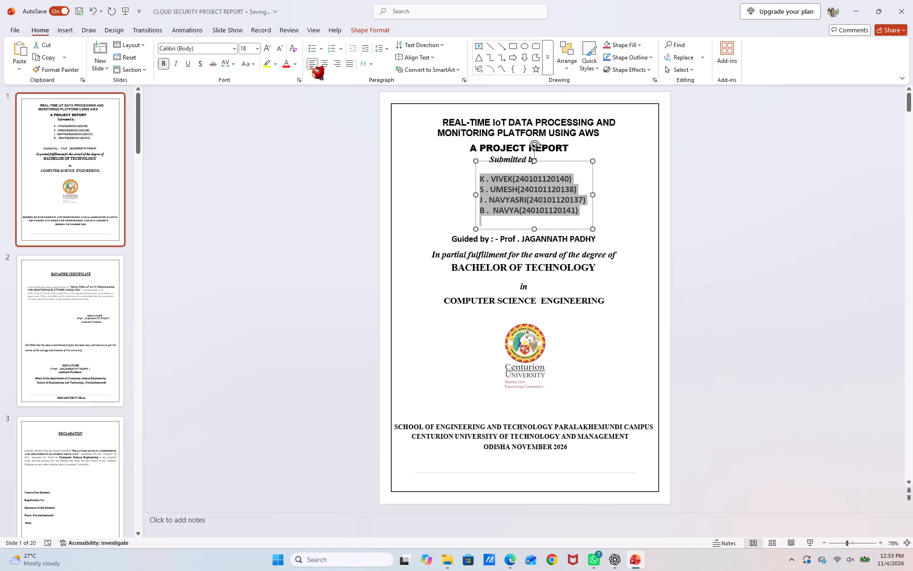
left_click(321, 63)
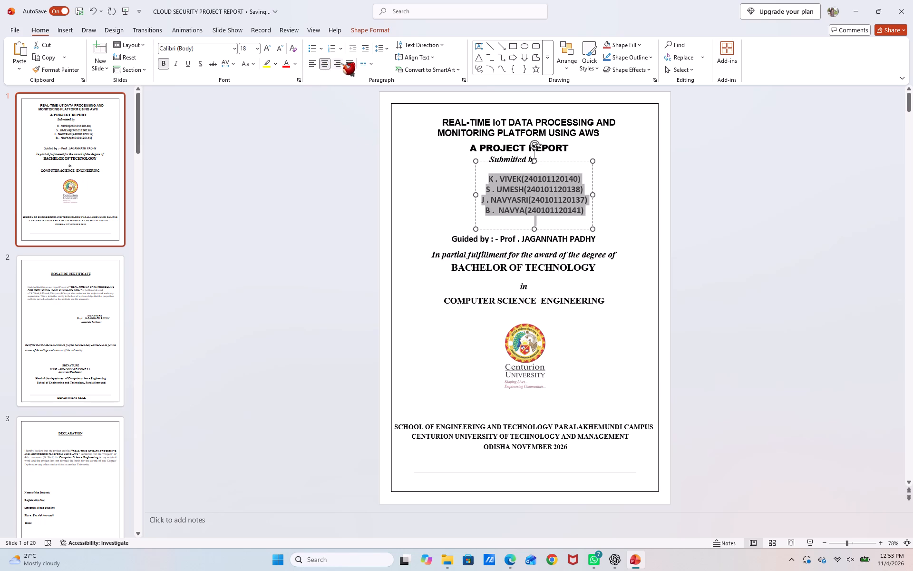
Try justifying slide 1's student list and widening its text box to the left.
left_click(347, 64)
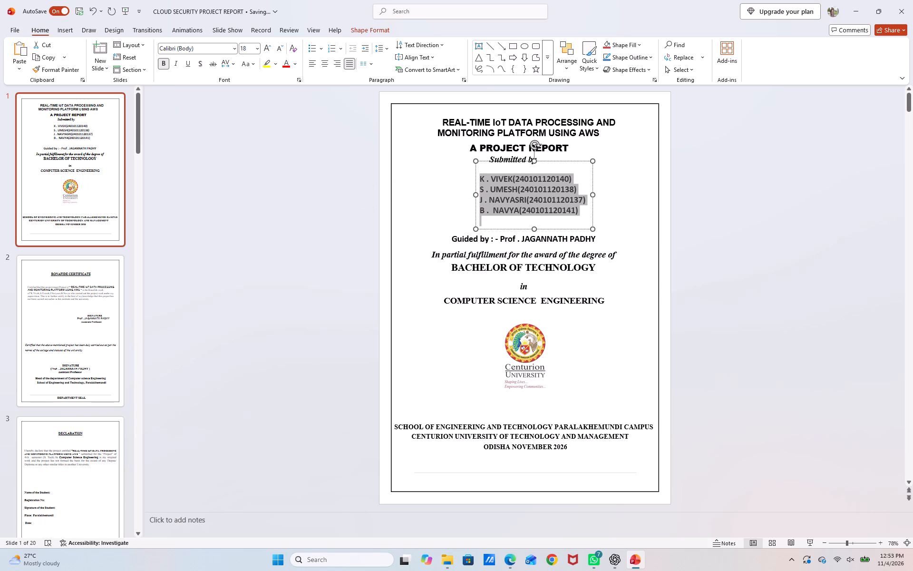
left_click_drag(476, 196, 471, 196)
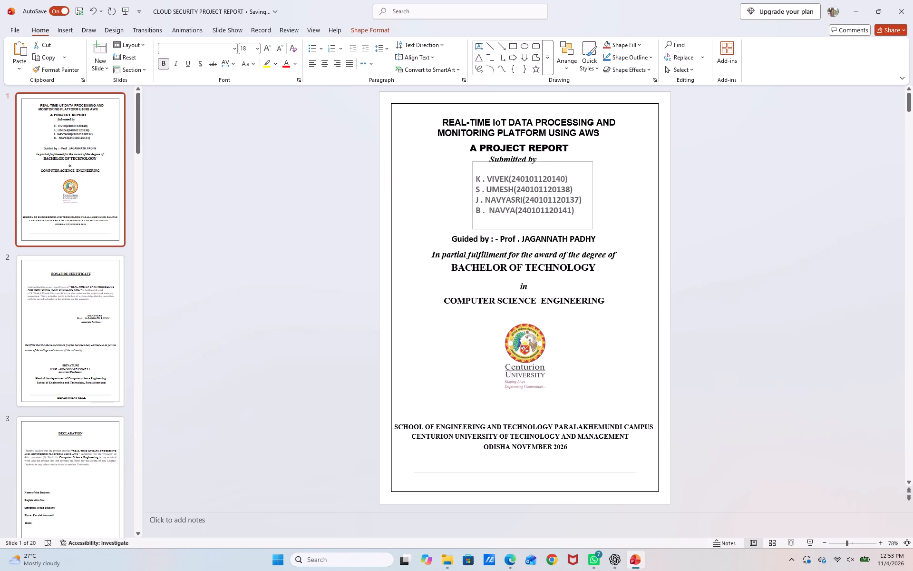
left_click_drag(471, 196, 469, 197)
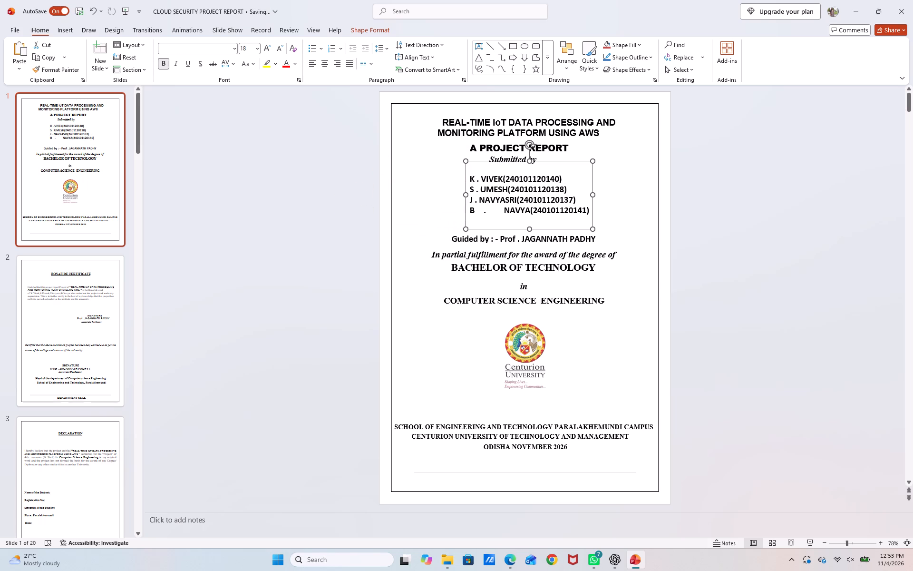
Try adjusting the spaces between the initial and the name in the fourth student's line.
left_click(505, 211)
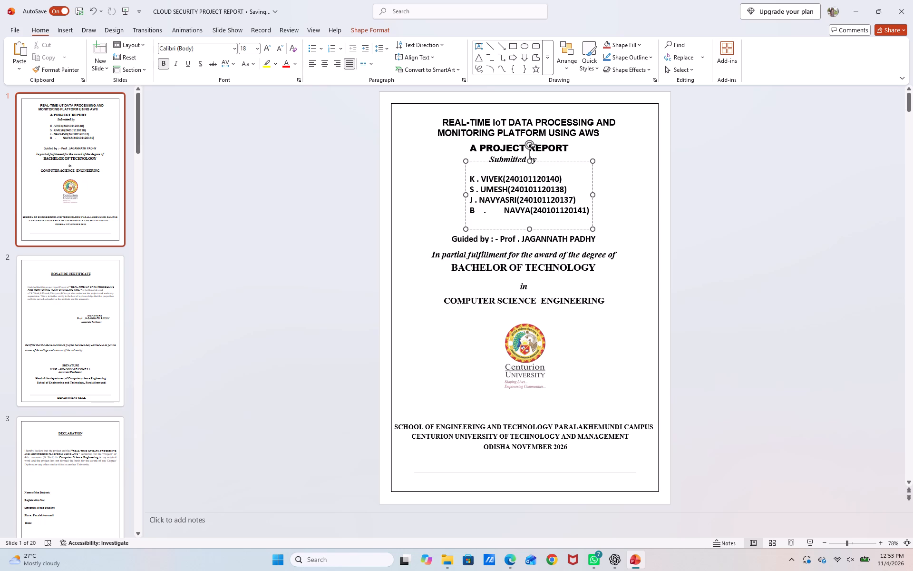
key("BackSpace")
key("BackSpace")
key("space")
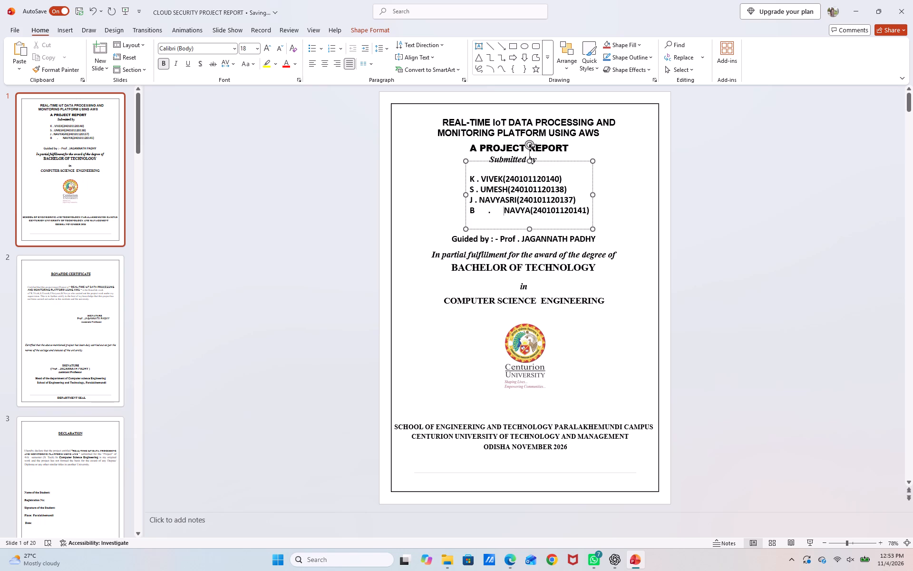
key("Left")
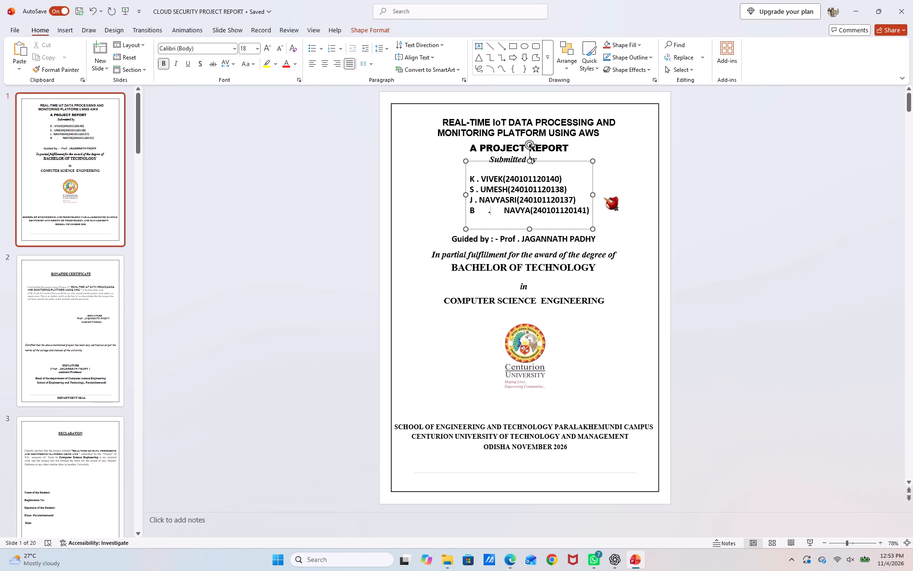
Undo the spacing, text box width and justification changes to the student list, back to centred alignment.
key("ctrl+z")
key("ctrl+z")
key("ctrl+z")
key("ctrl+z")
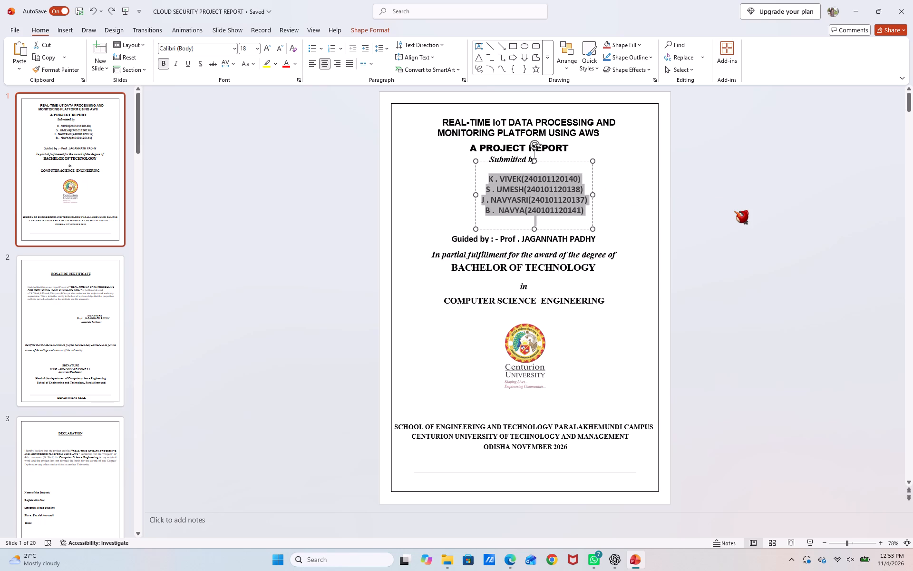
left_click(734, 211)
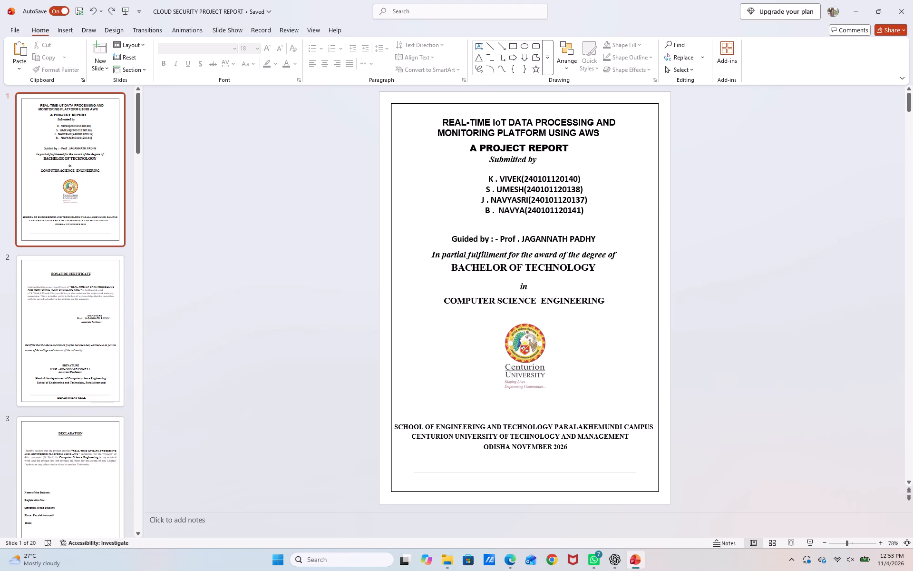
Move slide 1's student list text box left and slightly down to sit centred under "Submitted by".
left_click(505, 172)
left_click_drag(489, 160, 486, 161)
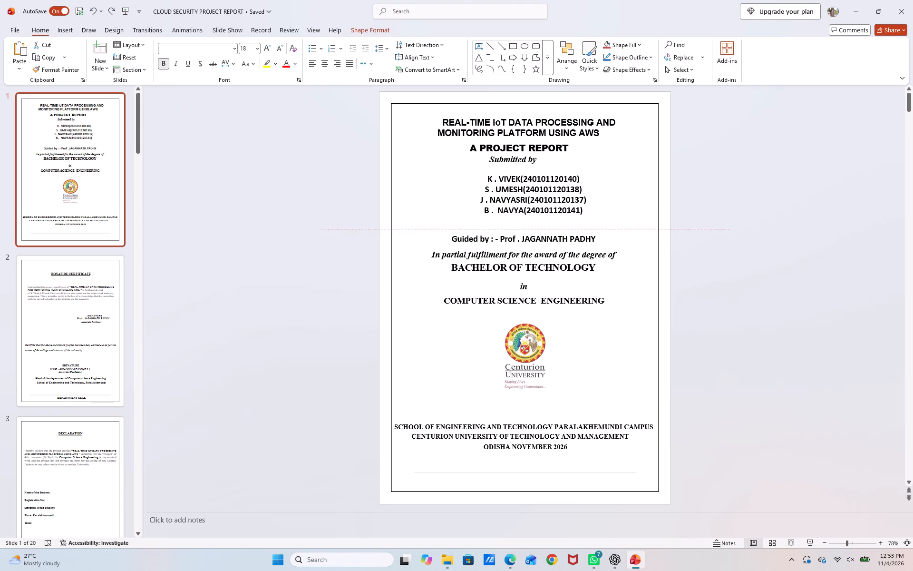
left_click_drag(486, 161, 479, 162)
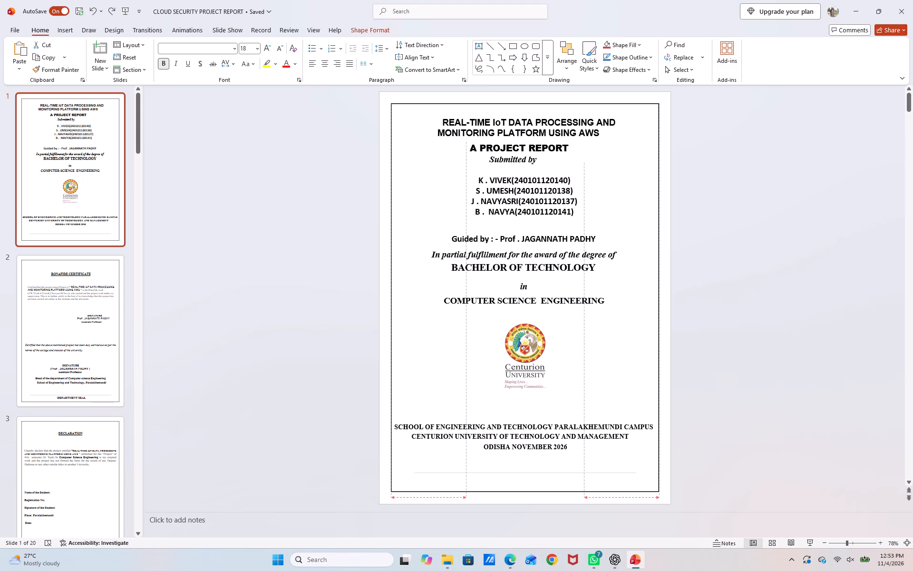
left_click_drag(479, 162, 476, 162)
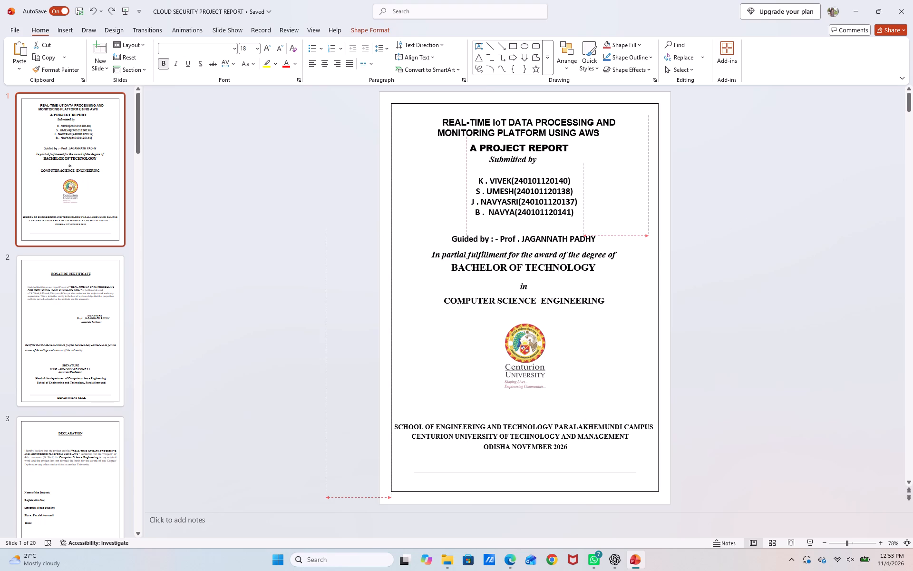
left_click_drag(476, 162, 477, 162)
left_click(352, 212)
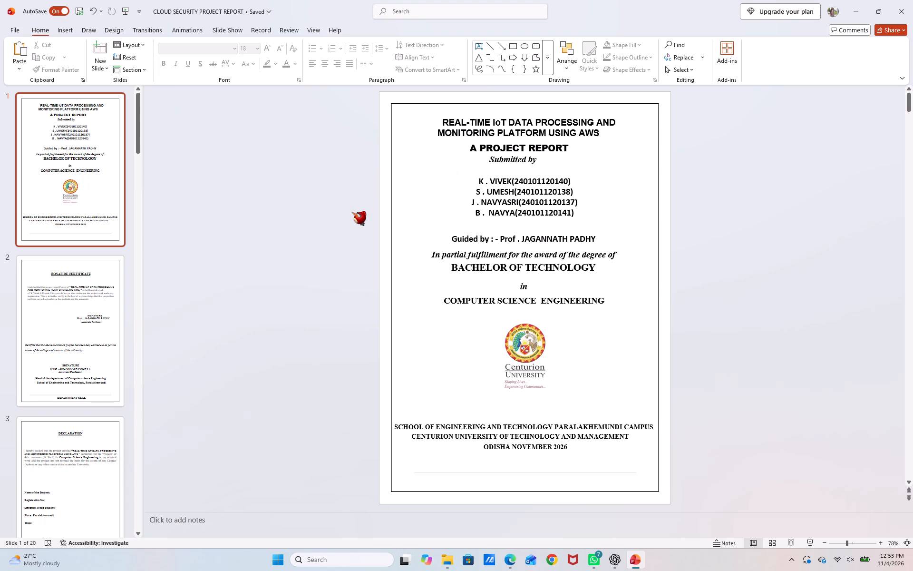
left_click(466, 204)
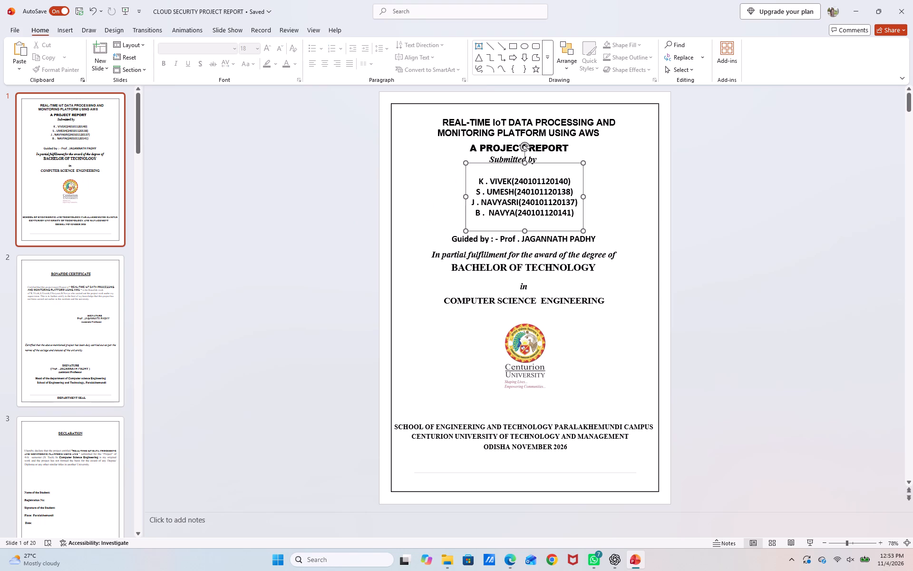
left_click_drag(477, 163, 472, 163)
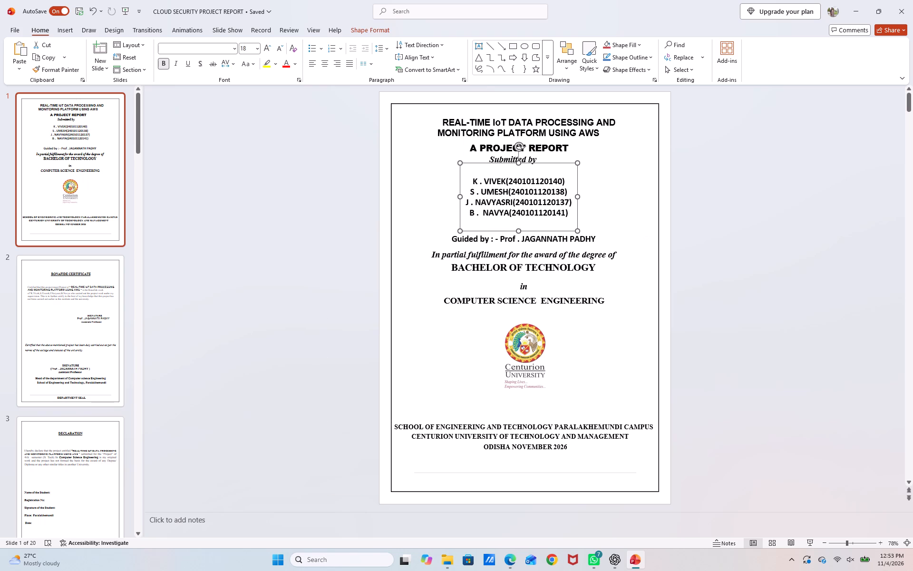
left_click(428, 193)
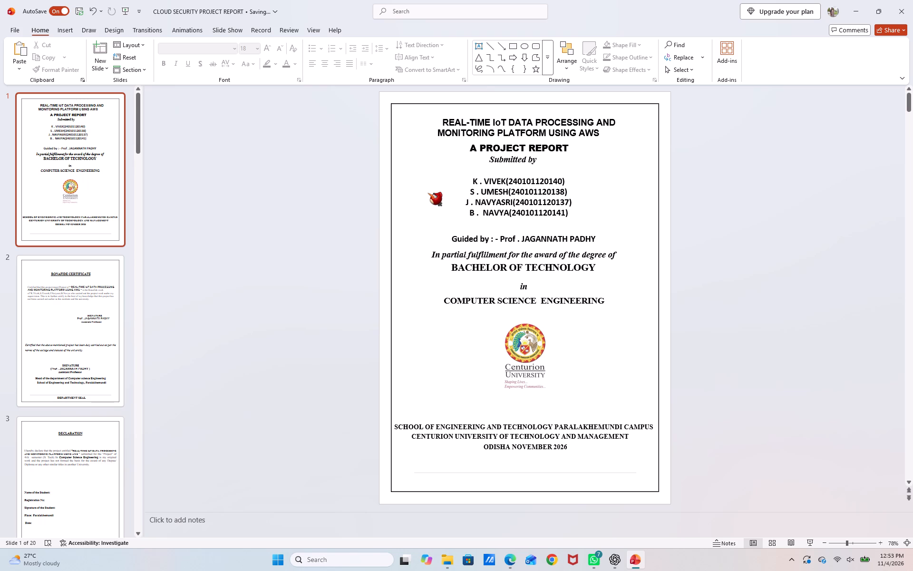
Centre-align the title "REAL-TIME IoT DATA PROCESSING AND MONITORING PLATFORM USING AWS" on slide 1.
left_click_drag(440, 119, 579, 139)
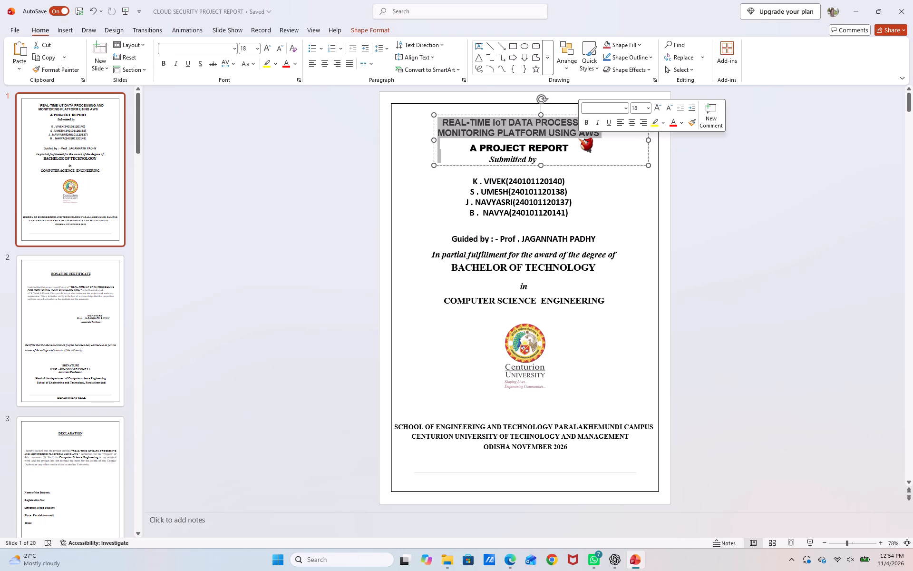
left_click(350, 58)
left_click(350, 58)
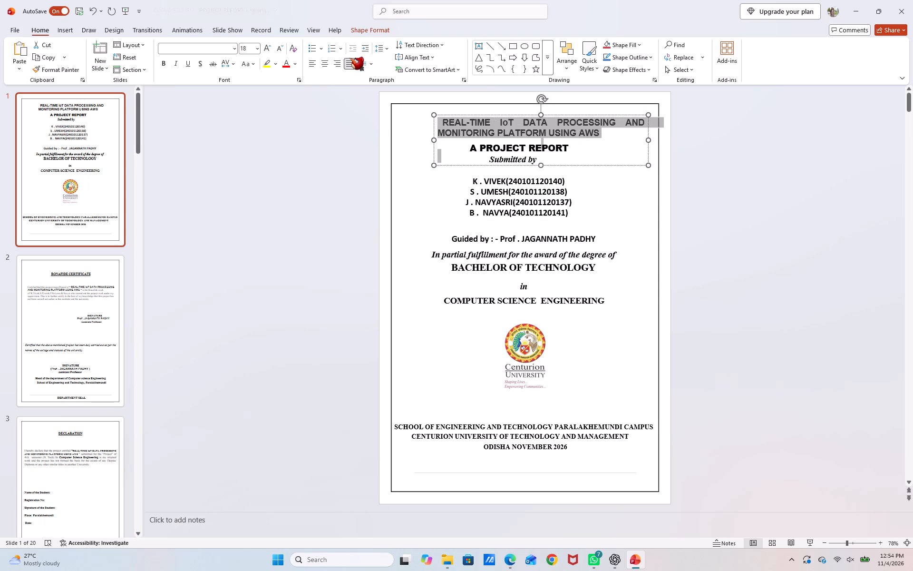
left_click(343, 64)
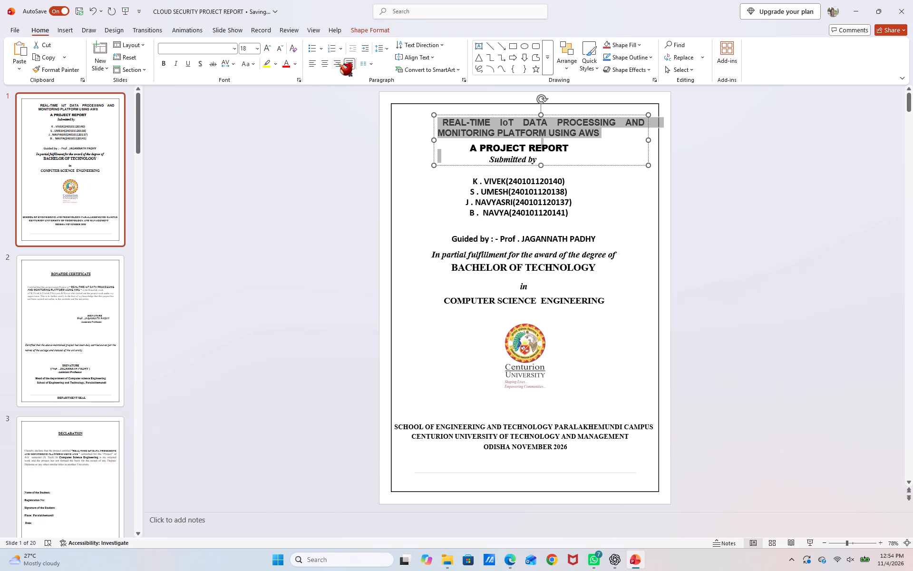
left_click(336, 63)
left_click(327, 66)
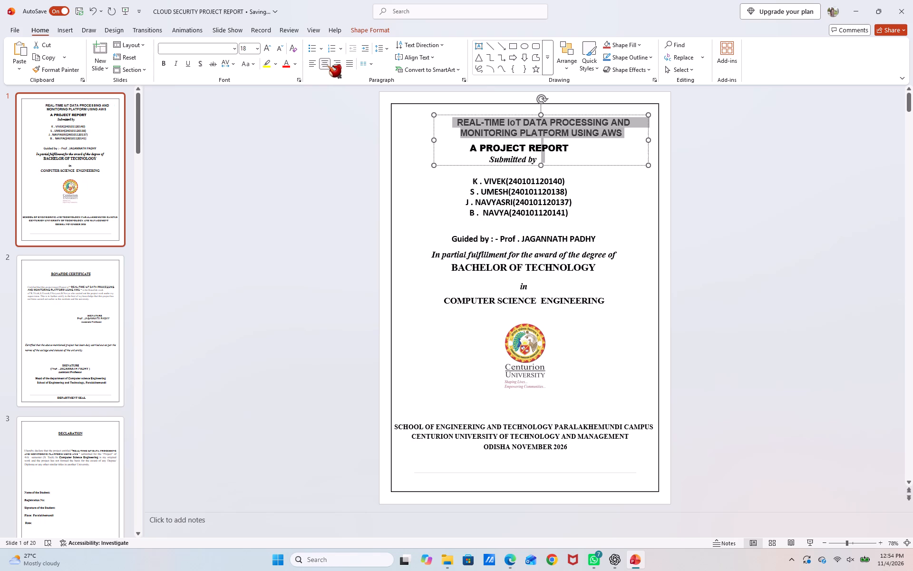
left_click(314, 63)
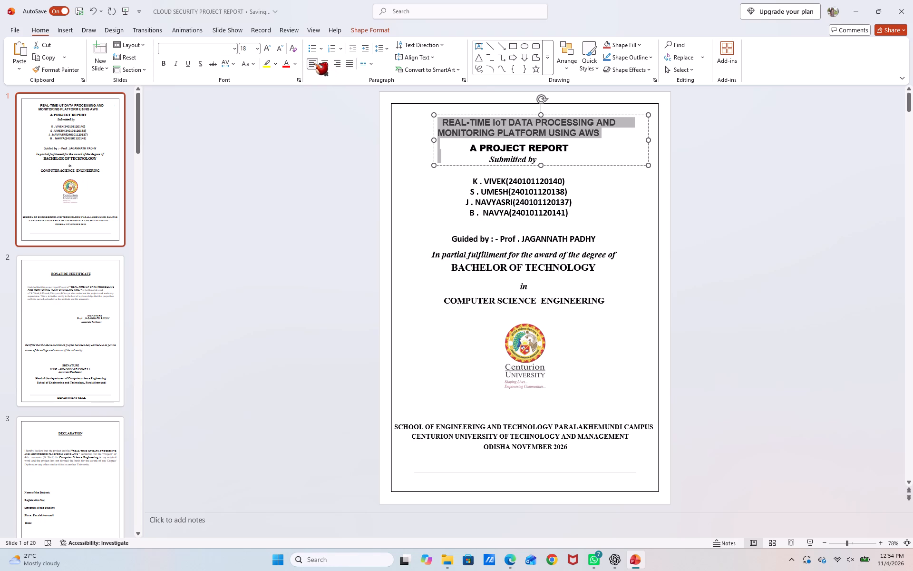
left_click(325, 64)
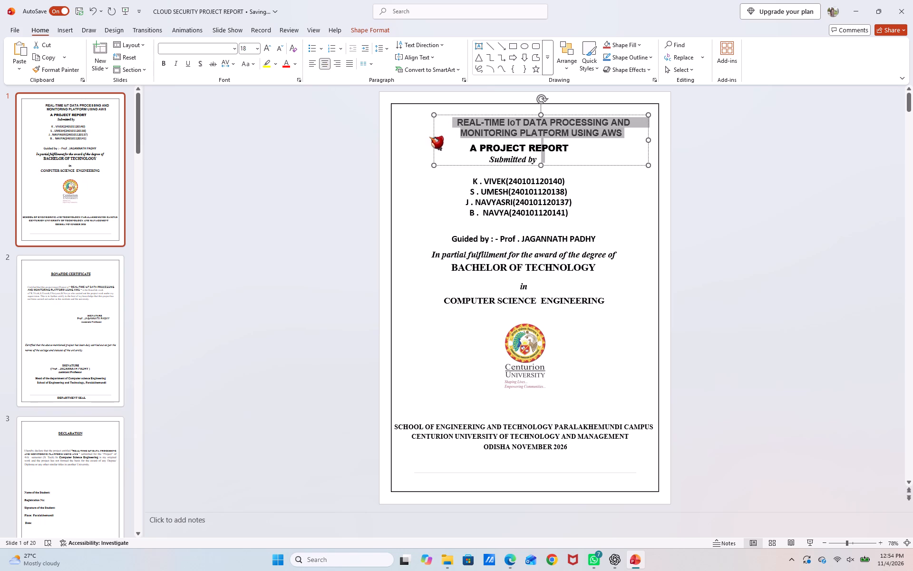
Widen slide 1's title text box to the left so the title sits centred above "A PROJECT REPORT".
left_click_drag(432, 138, 419, 138)
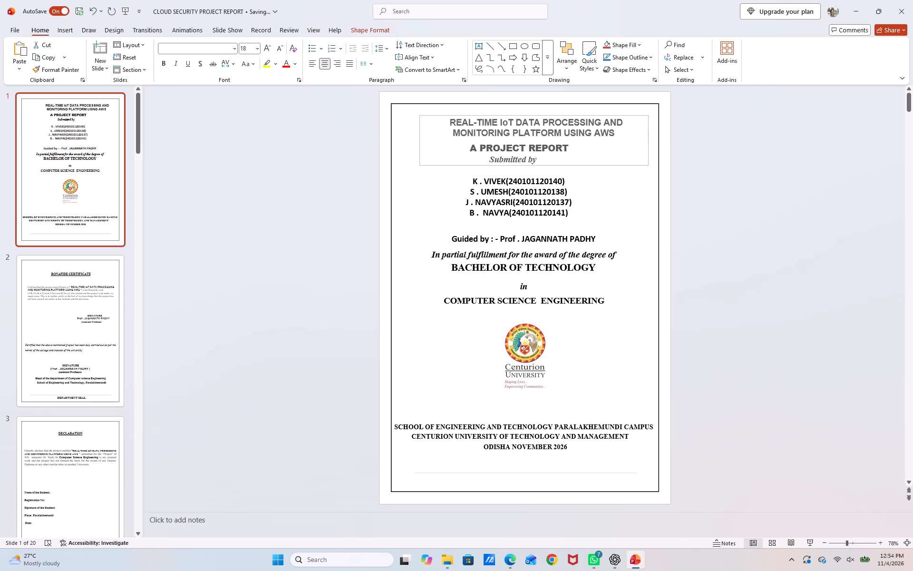
left_click_drag(419, 138, 408, 138)
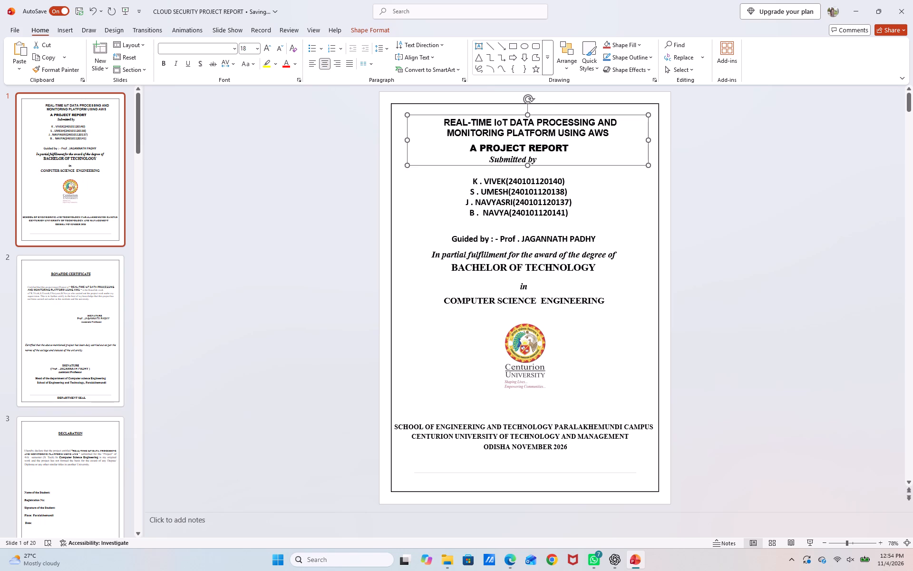
left_click(356, 170)
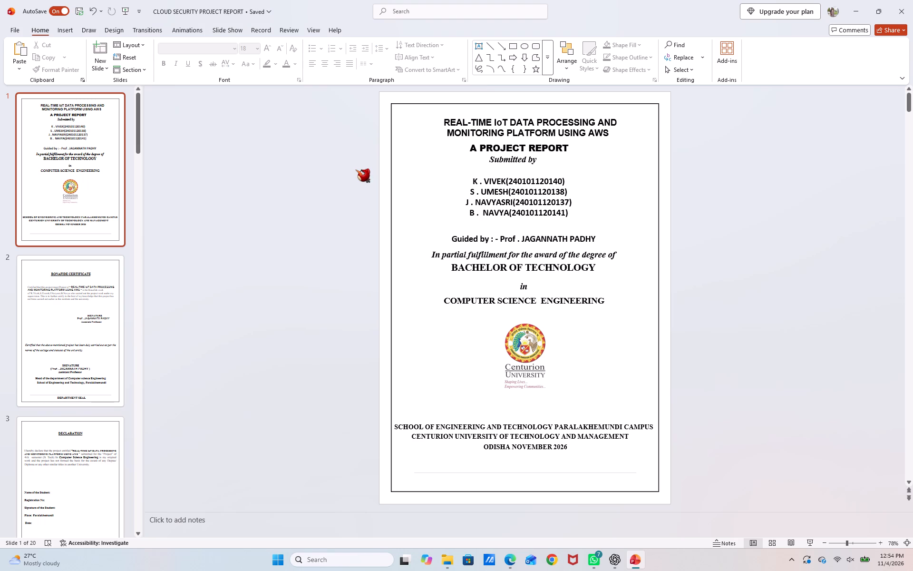
Close the cloud security project report presentation.
left_click(896, 12)
Switch to Google Chrome, open the user's profile and search the web for "i love pdf".
left_click(559, 560)
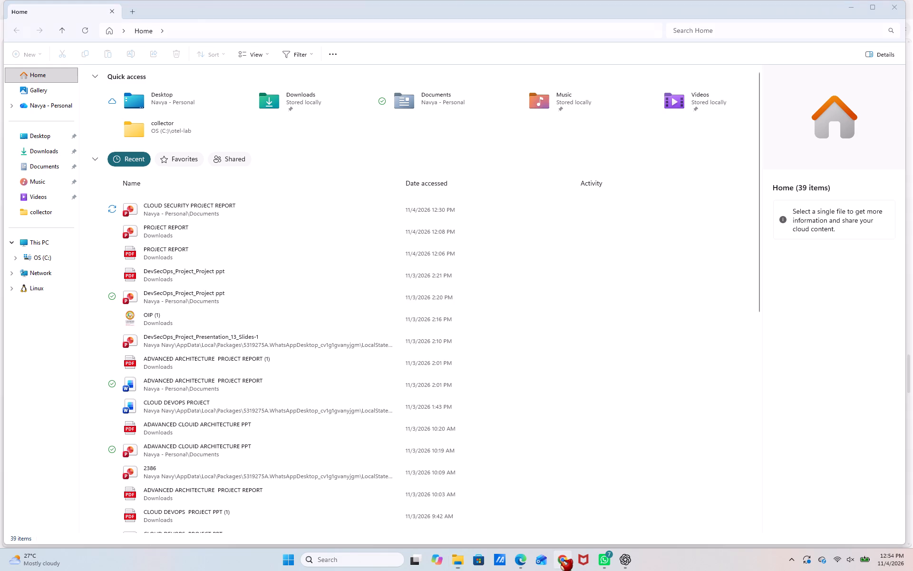
left_click(482, 256)
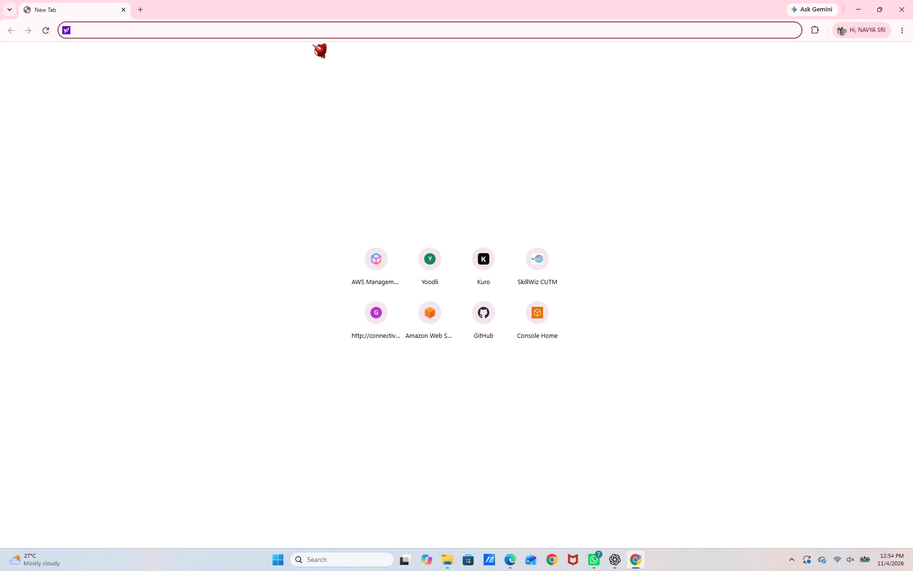
type("i love")
key("space")
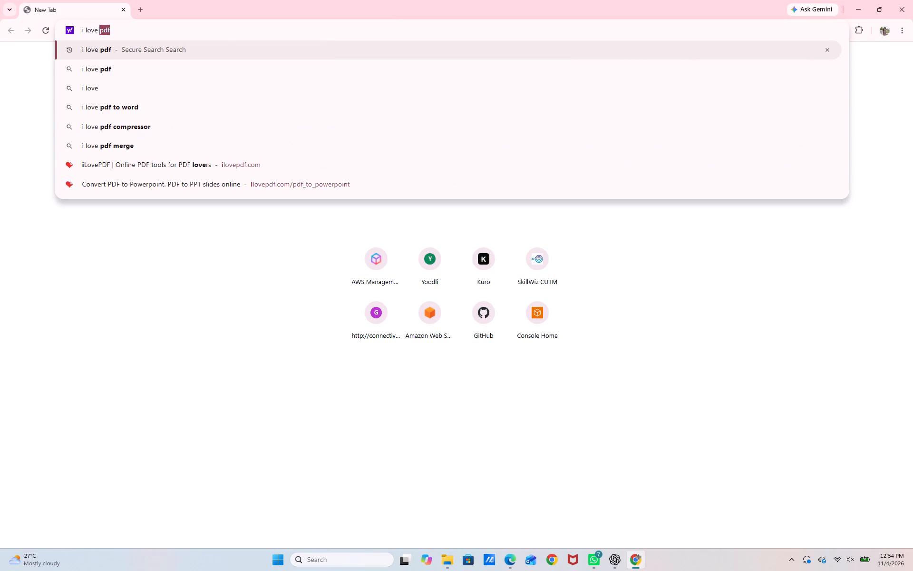
double_click(180, 71)
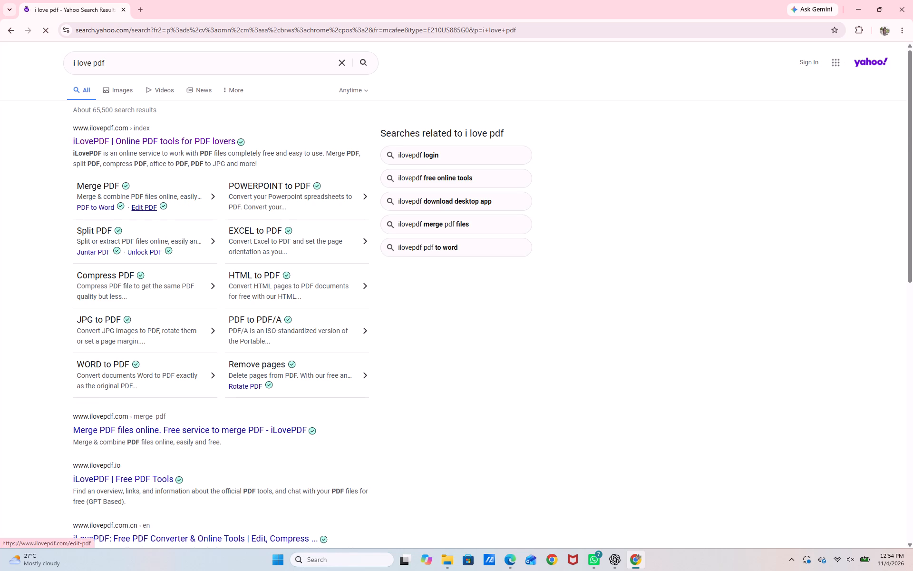
Open iLovePDF's PowerPoint to PDF converter and load the CLOUD SECURITY PROJECT REPORT presentation from the Documents folder.
double_click(100, 143)
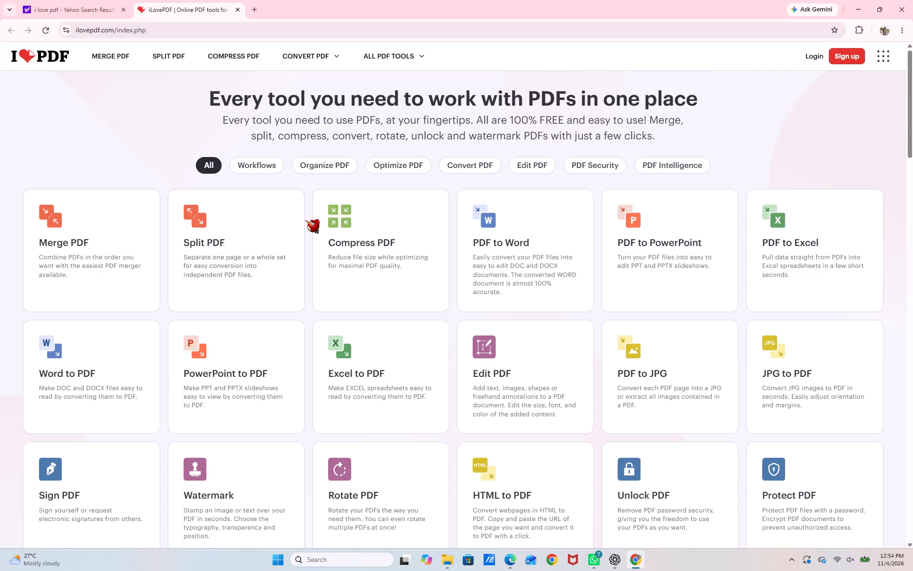
double_click(245, 357)
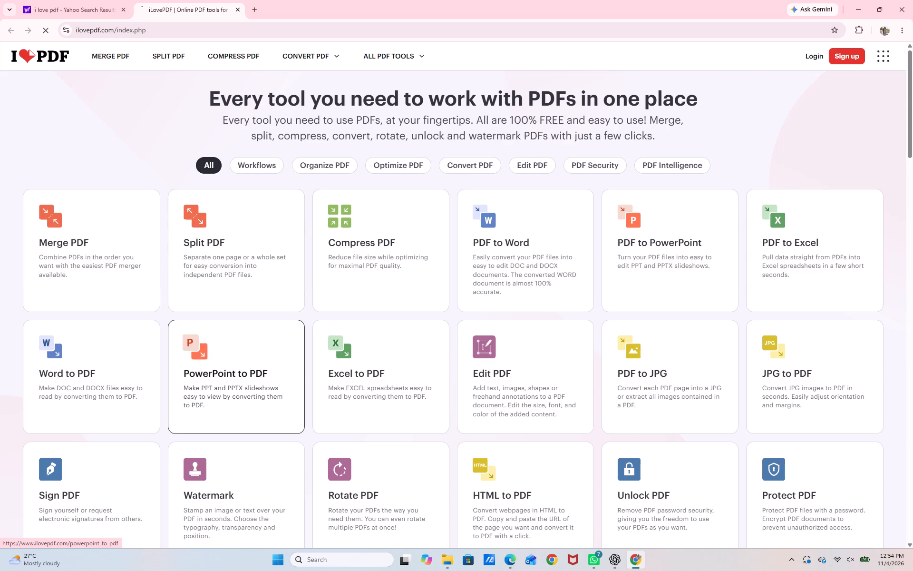
double_click(381, 171)
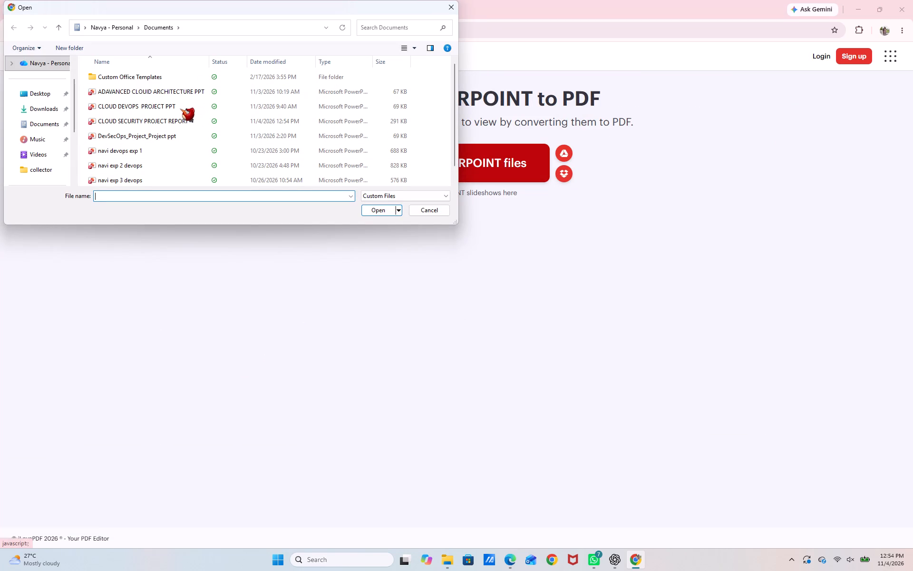
left_click(189, 118)
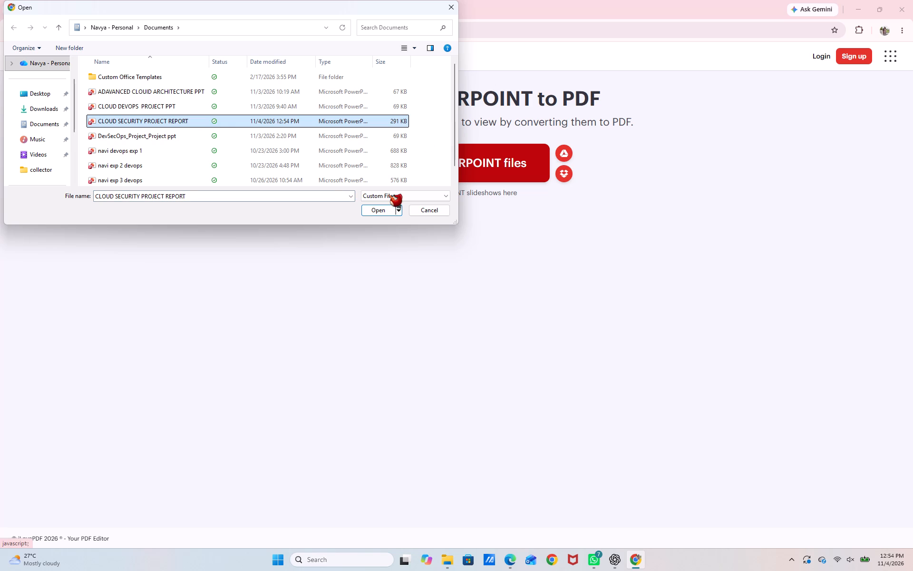
left_click(383, 207)
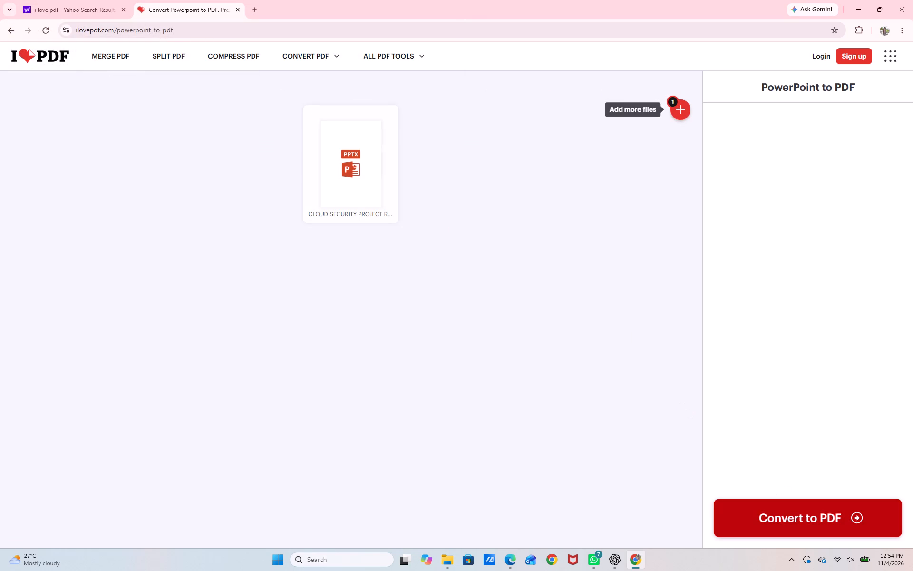
Convert the uploaded presentation to PDF and download the resulting file.
left_click(778, 514)
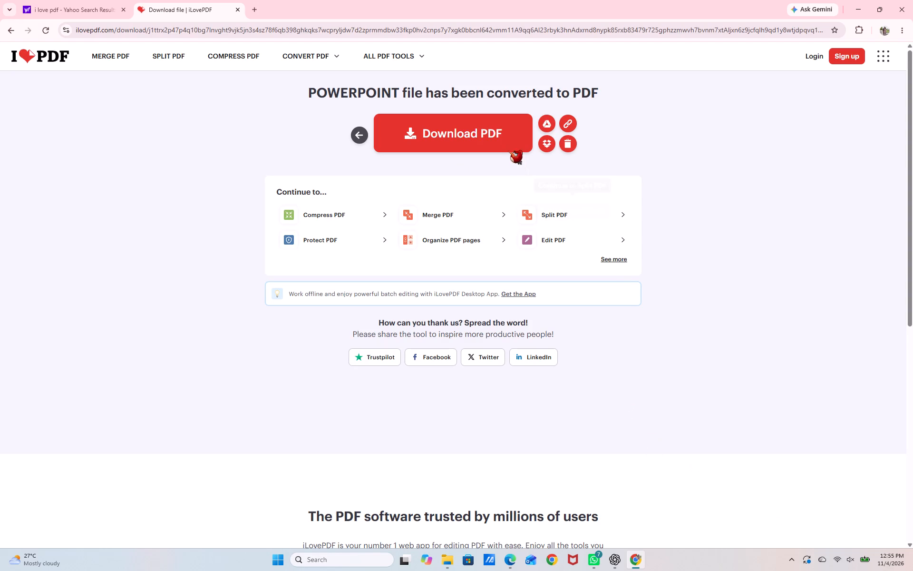
left_click(501, 146)
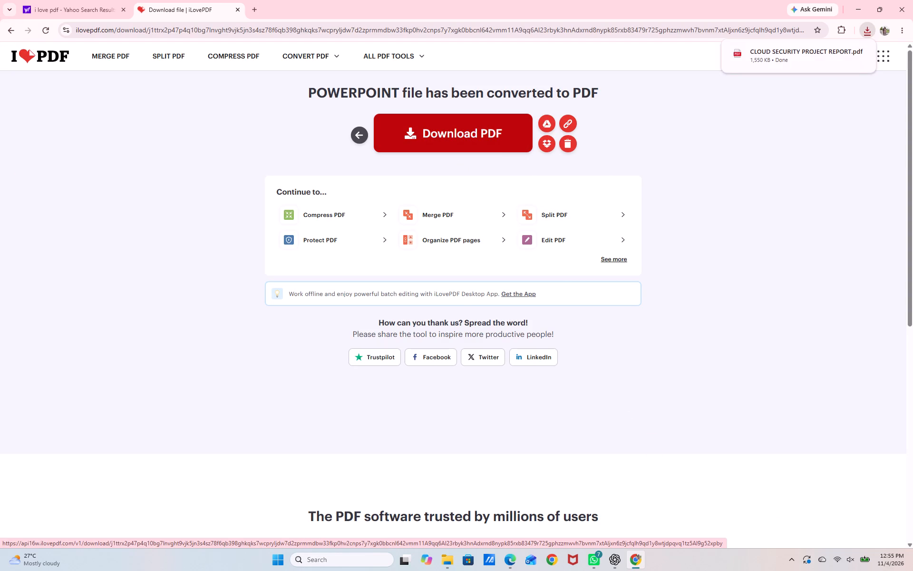